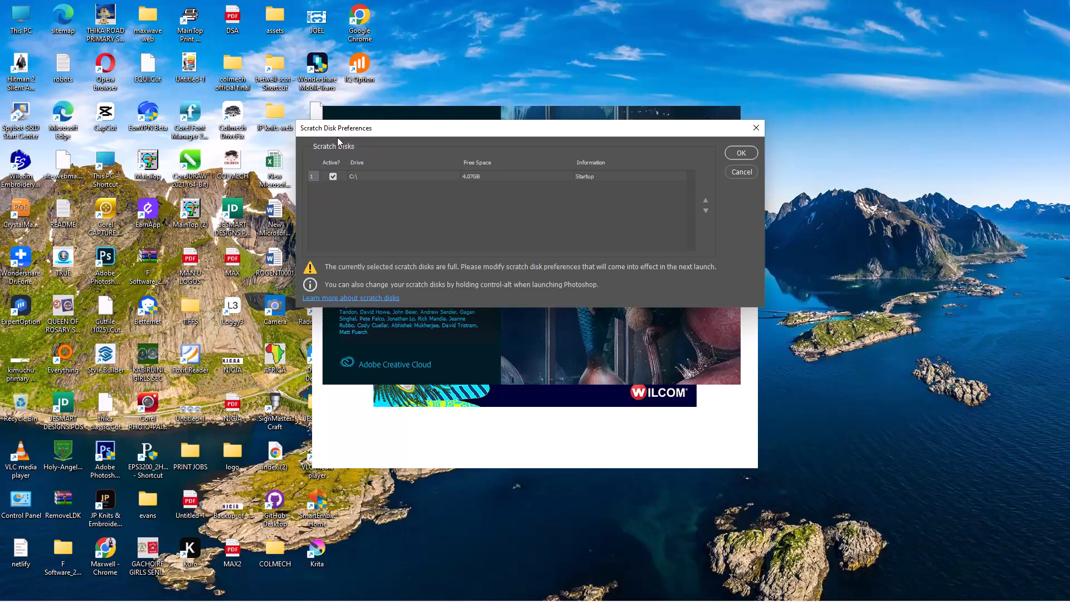
# Dismiss Photoshop's Scratch Disk Preferences without changing the scratch disk.
pyautogui.click(558, 172)
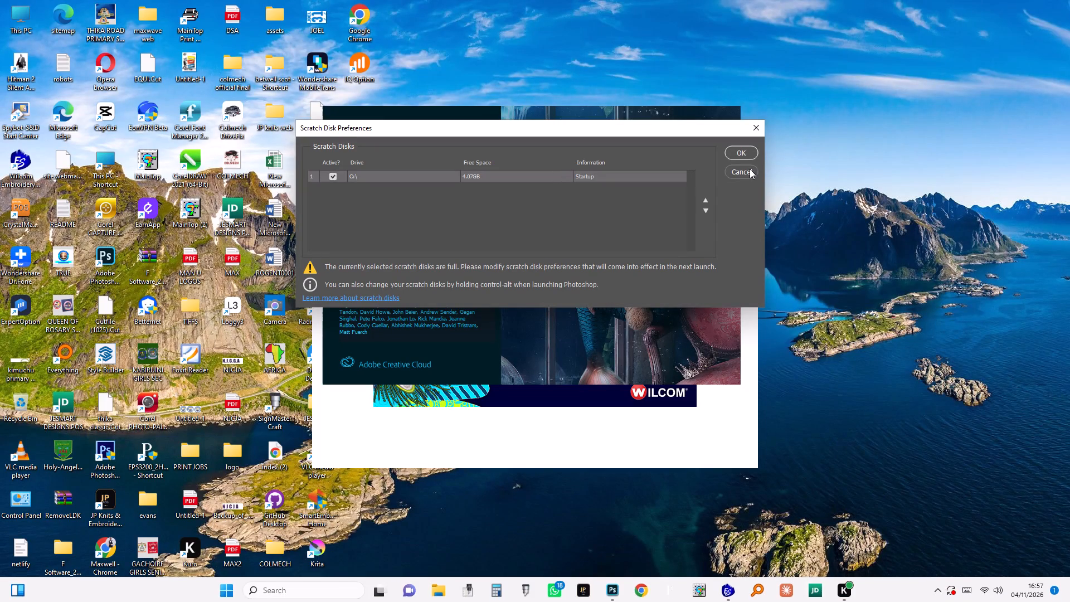
pyautogui.moveTo(748, 179); pyautogui.dragTo(746, 174)
pyautogui.click(745, 172)
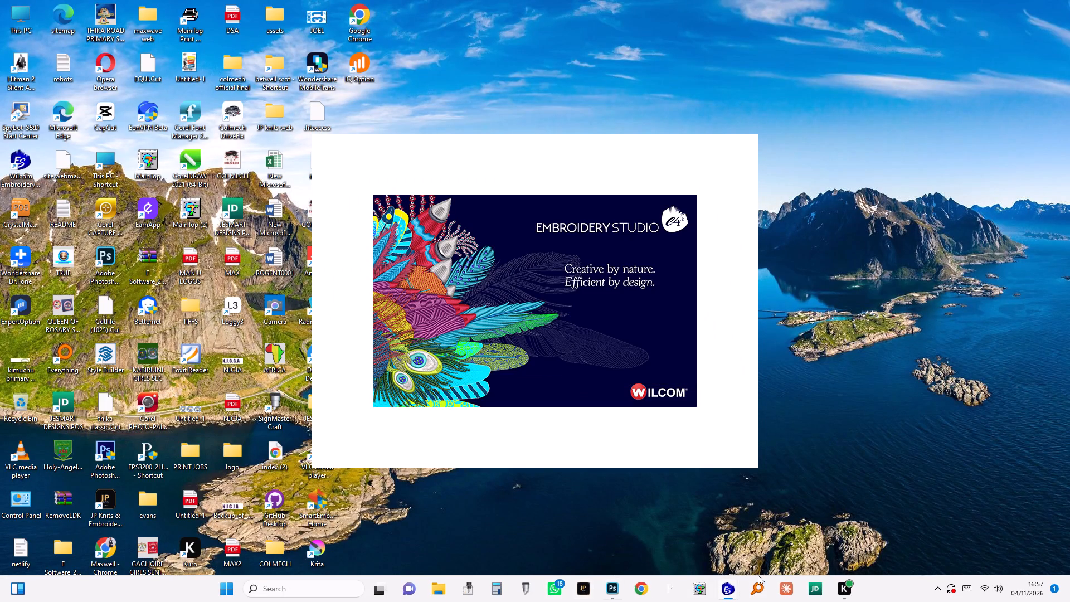
# Search the computer for "corel" and launch CorelDRAW 2021 (64-Bit).
pyautogui.click(293, 586)
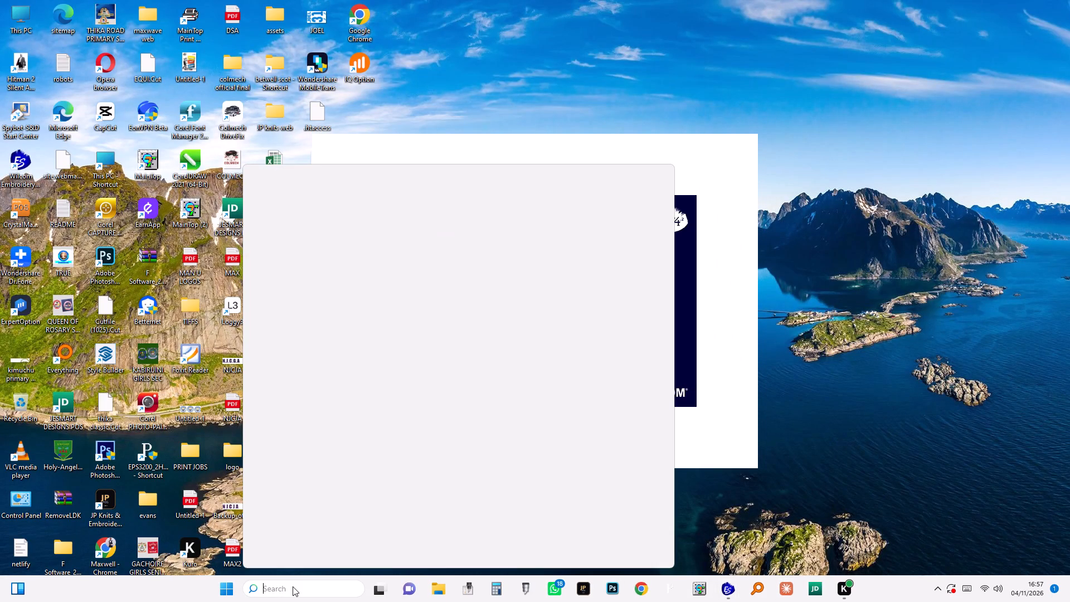
pyautogui.press('c')
pyautogui.write('orel')
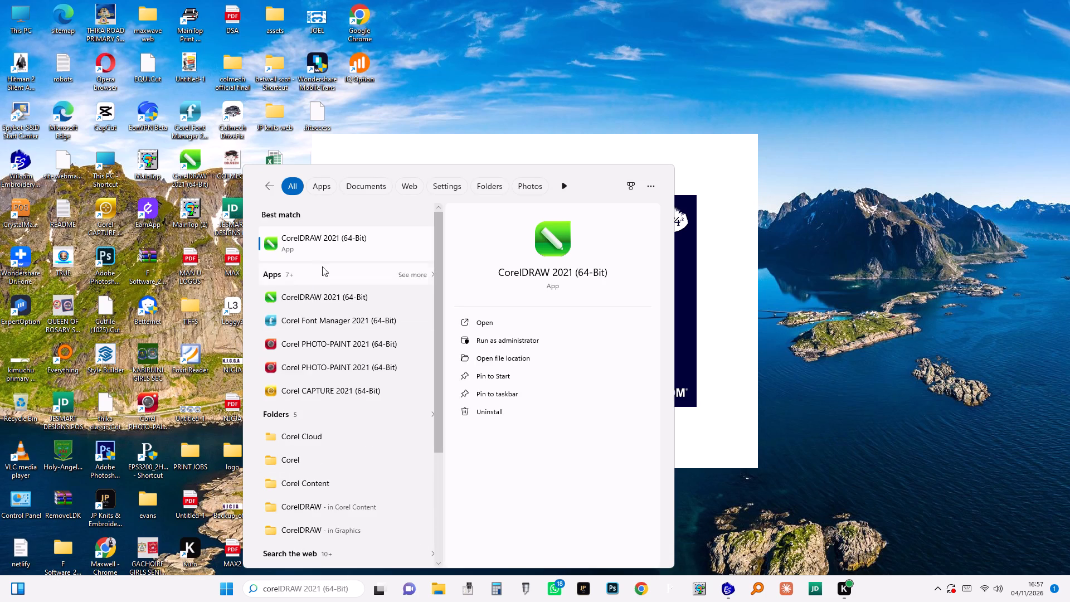
pyautogui.doubleClick(332, 244)
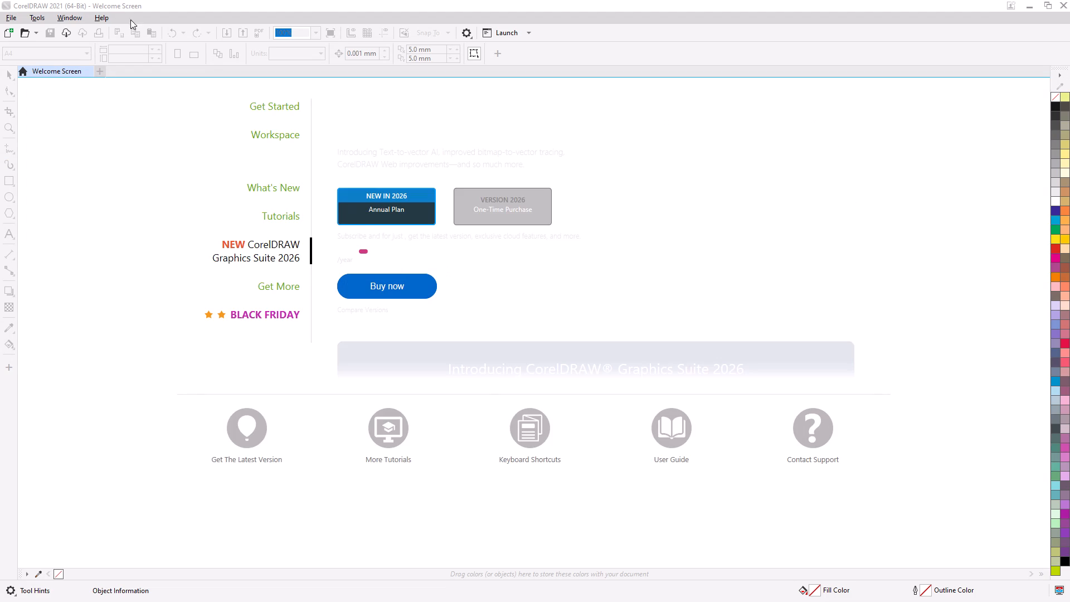
# Create a new A4 portrait document named Untitled-1 using the Default CMYK preset.
pyautogui.click(101, 71)
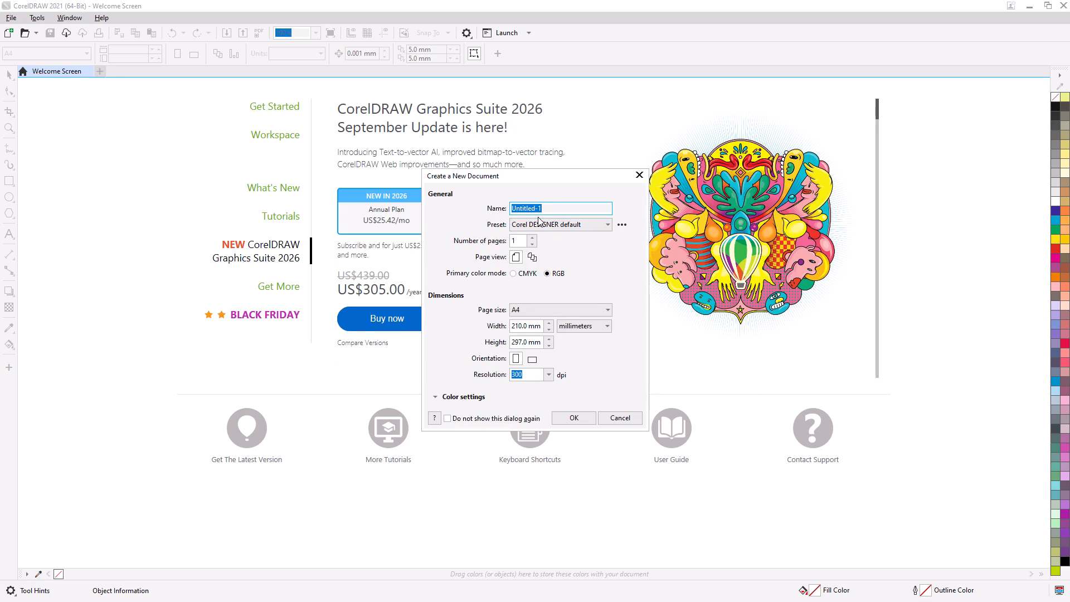
pyautogui.click(579, 221)
pyautogui.doubleClick(579, 221)
pyautogui.click(577, 230)
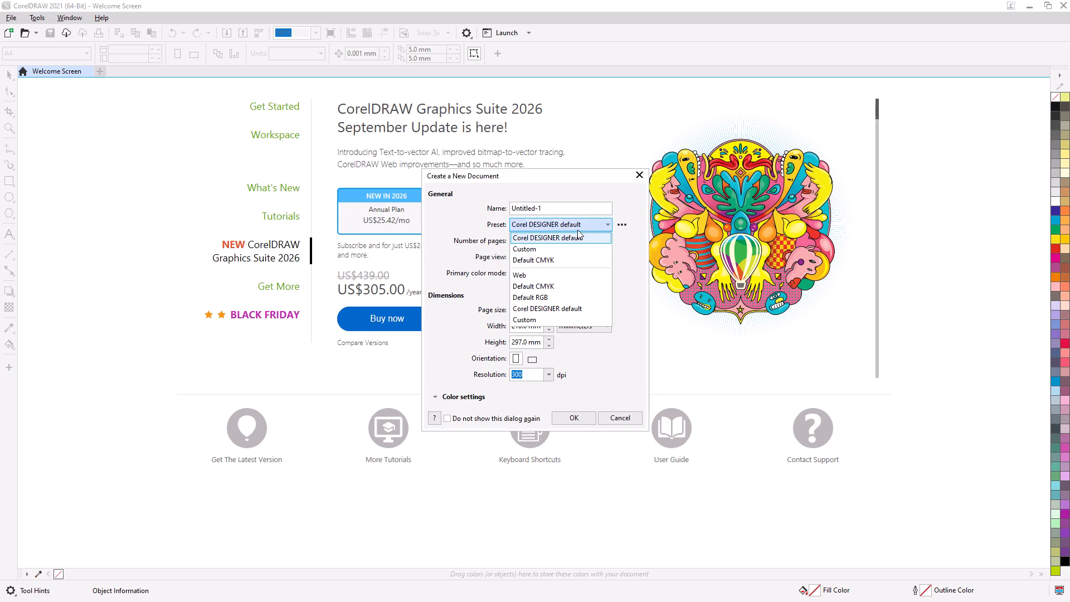
pyautogui.click(576, 263)
pyautogui.click(576, 417)
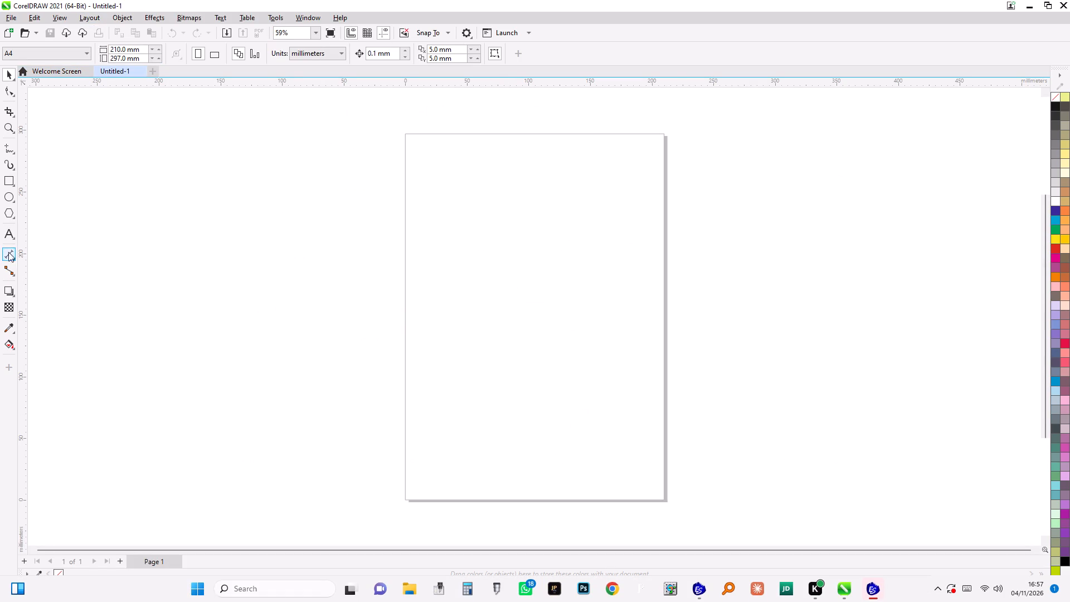
# Draw a thick black curved moustache on the upper part of the page with 12.7 mm Artistic Media strokes.
pyautogui.click(12, 167)
pyautogui.moveTo(518, 194); pyautogui.dragTo(516, 213)
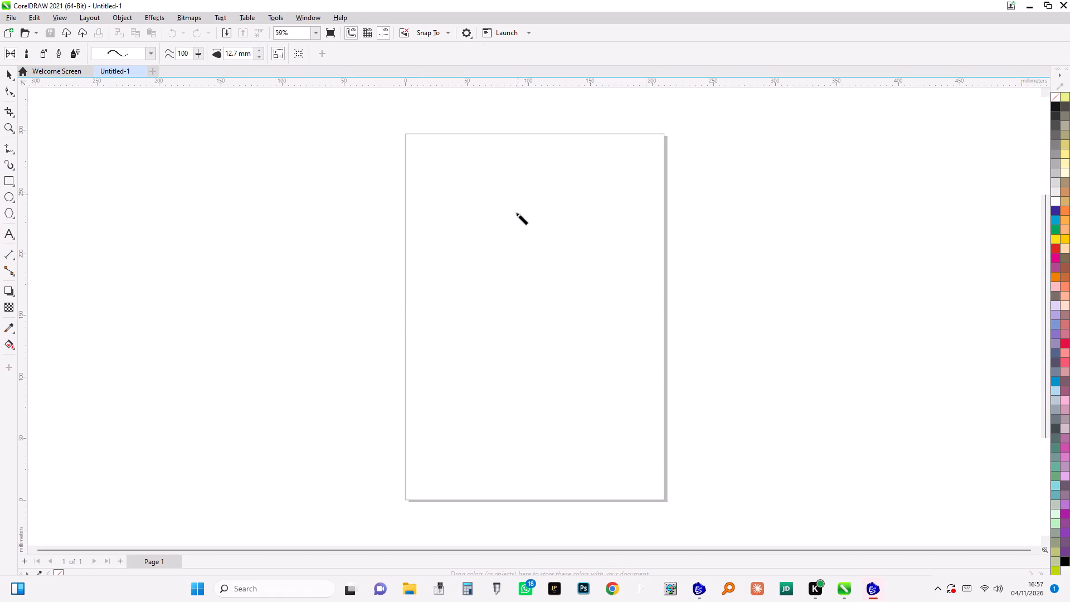
pyautogui.moveTo(516, 213); pyautogui.dragTo(449, 205)
pyautogui.moveTo(524, 201); pyautogui.dragTo(546, 247)
pyautogui.moveTo(533, 214); pyautogui.dragTo(537, 219)
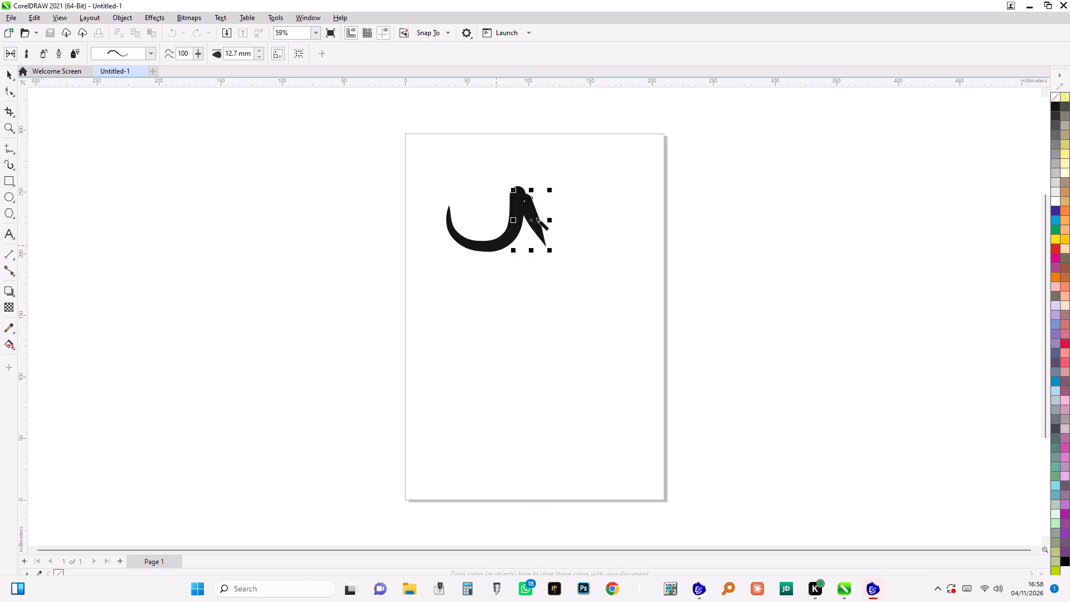
pyautogui.moveTo(537, 219); pyautogui.dragTo(604, 236)
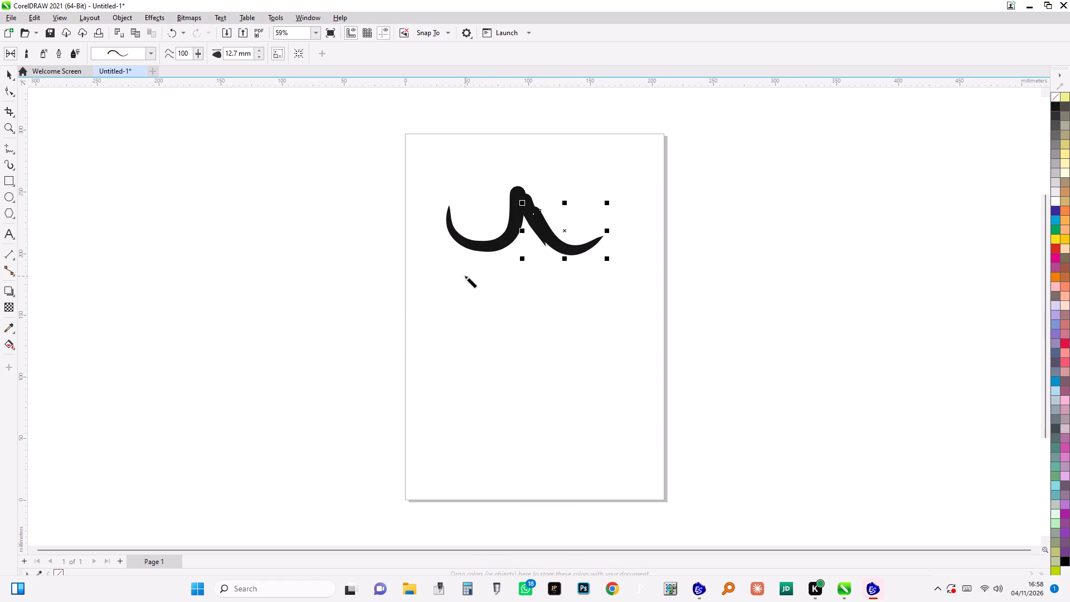
# Draw a freehand outline of upper and lower lips beneath the moustache, about 107 mm wide and 39 mm high.
pyautogui.click(3, 145)
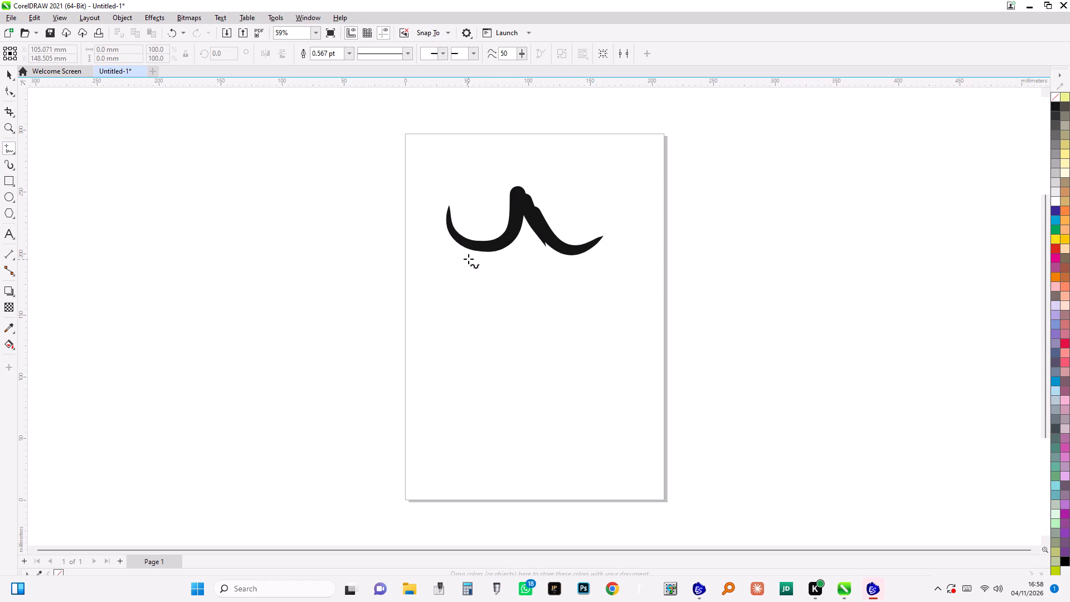
pyautogui.moveTo(468, 257); pyautogui.dragTo(498, 256)
pyautogui.moveTo(498, 256); pyautogui.dragTo(526, 271)
pyautogui.moveTo(526, 271); pyautogui.dragTo(600, 267)
pyautogui.moveTo(600, 267); pyautogui.dragTo(532, 287)
pyautogui.moveTo(532, 287); pyautogui.dragTo(471, 261)
pyautogui.moveTo(471, 261); pyautogui.dragTo(527, 300)
pyautogui.moveTo(527, 300); pyautogui.dragTo(597, 271)
pyautogui.moveTo(597, 271); pyautogui.dragTo(599, 268)
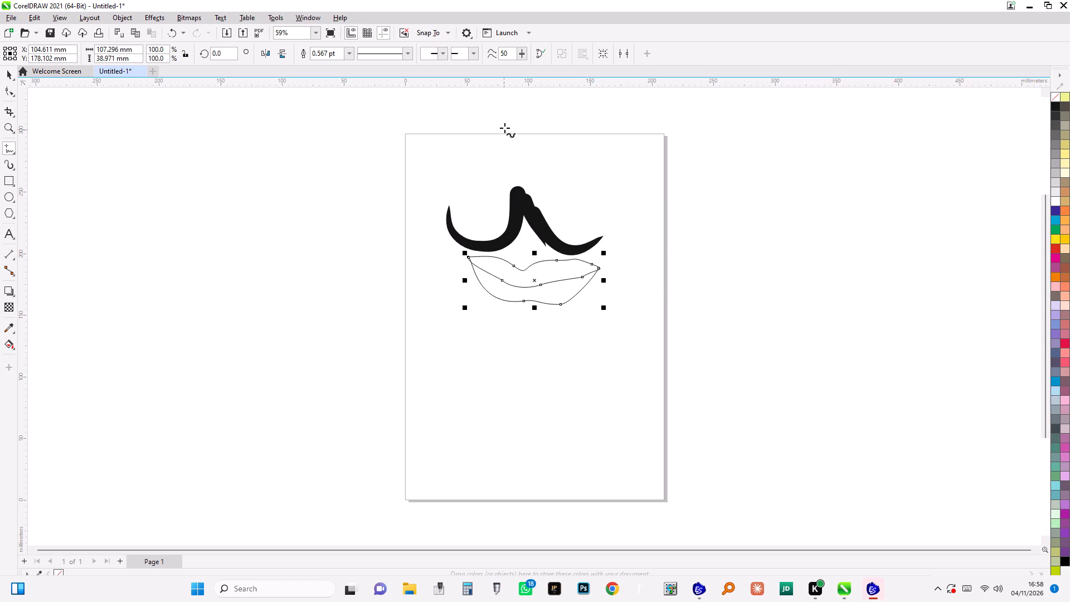
# Draw a freehand hooked nose curve above the moustache, about 24 mm wide and 36 mm high.
pyautogui.moveTo(504, 128); pyautogui.dragTo(512, 169)
pyautogui.moveTo(512, 169); pyautogui.dragTo(522, 160)
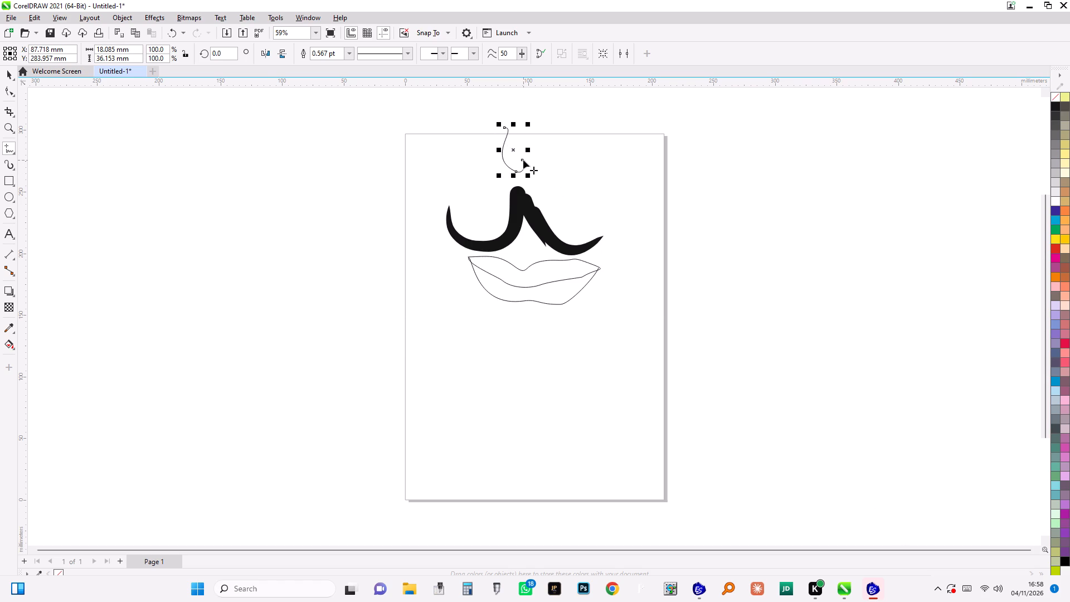
pyautogui.moveTo(522, 160); pyautogui.dragTo(531, 162)
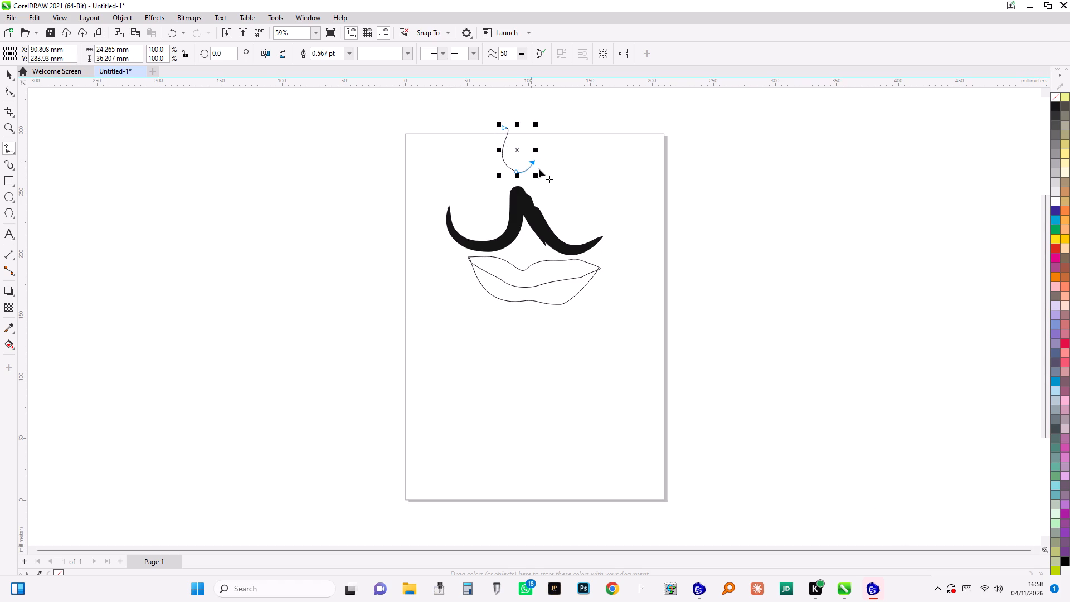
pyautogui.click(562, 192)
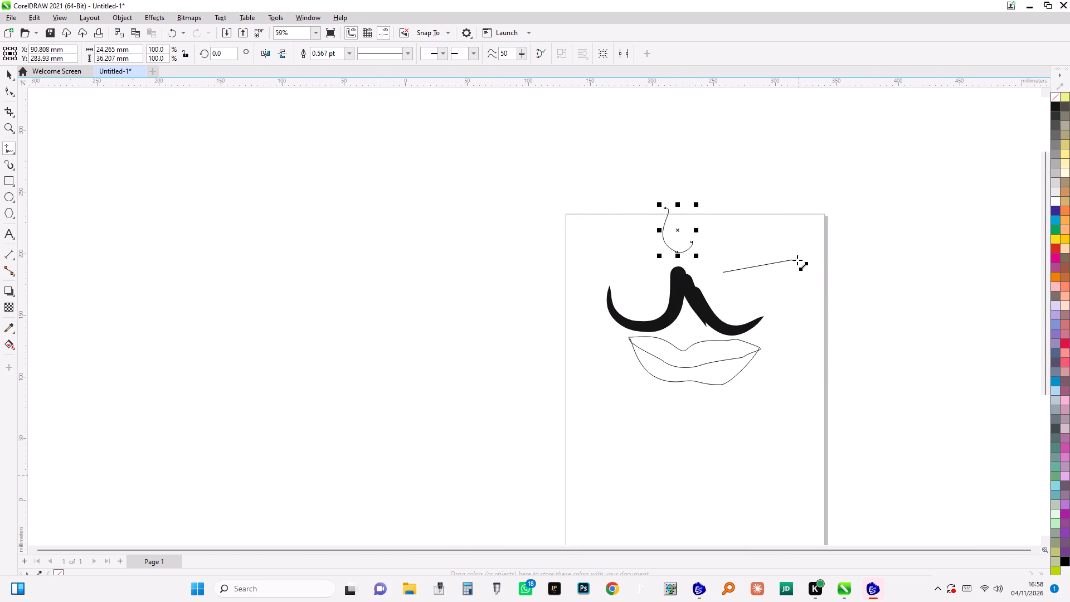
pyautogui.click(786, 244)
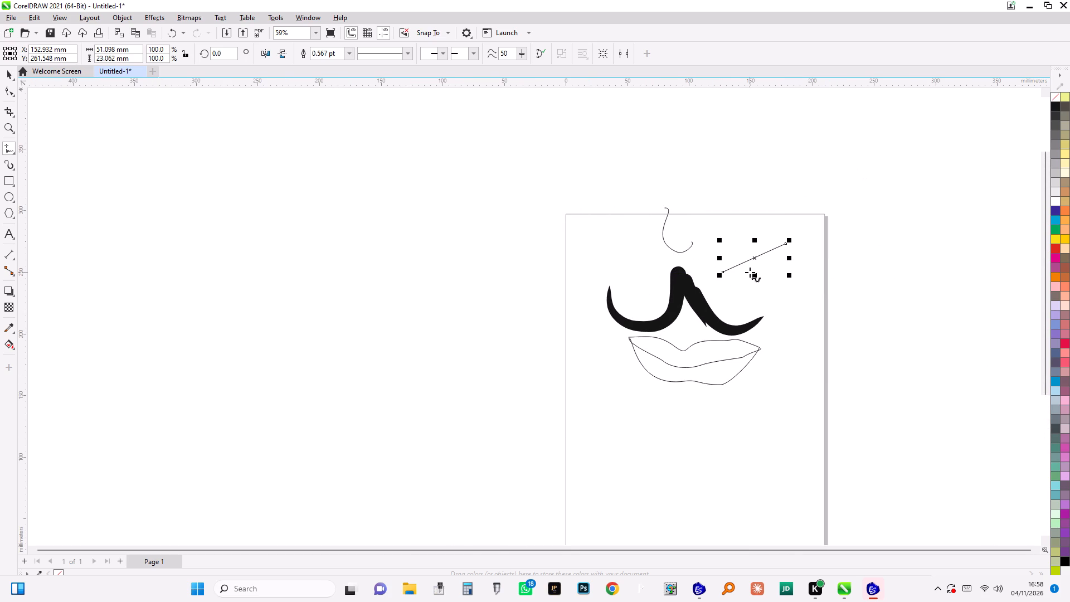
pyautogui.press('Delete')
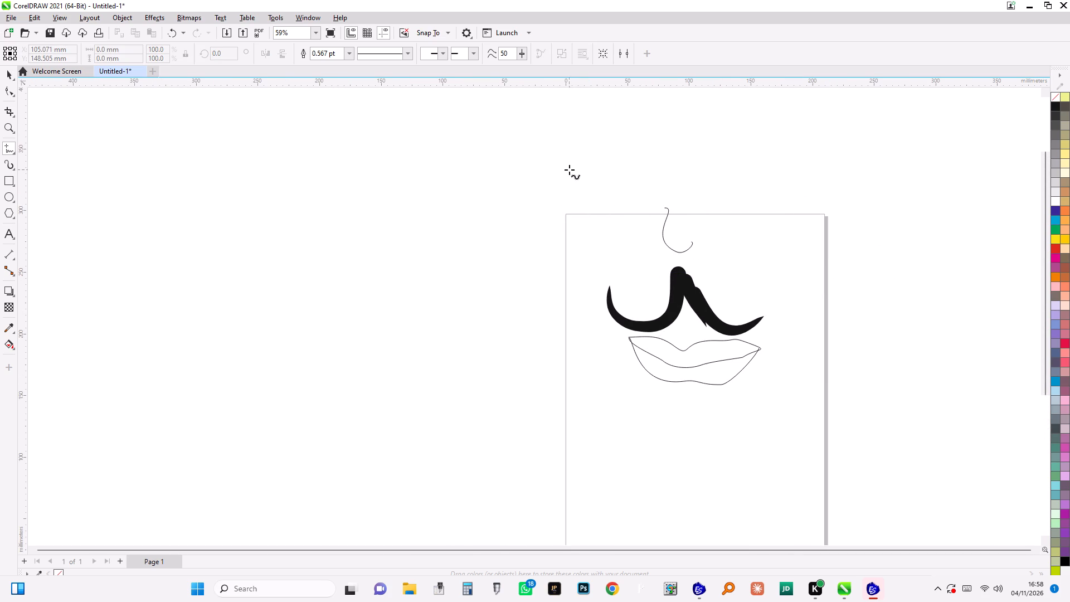
# Draw a freehand head outline with a notched chin and one ear around the features, about 219 mm wide and 294 mm high.
pyautogui.moveTo(567, 169); pyautogui.dragTo(625, 395)
pyautogui.moveTo(625, 395); pyautogui.dragTo(721, 460)
pyautogui.moveTo(721, 460); pyautogui.dragTo(797, 333)
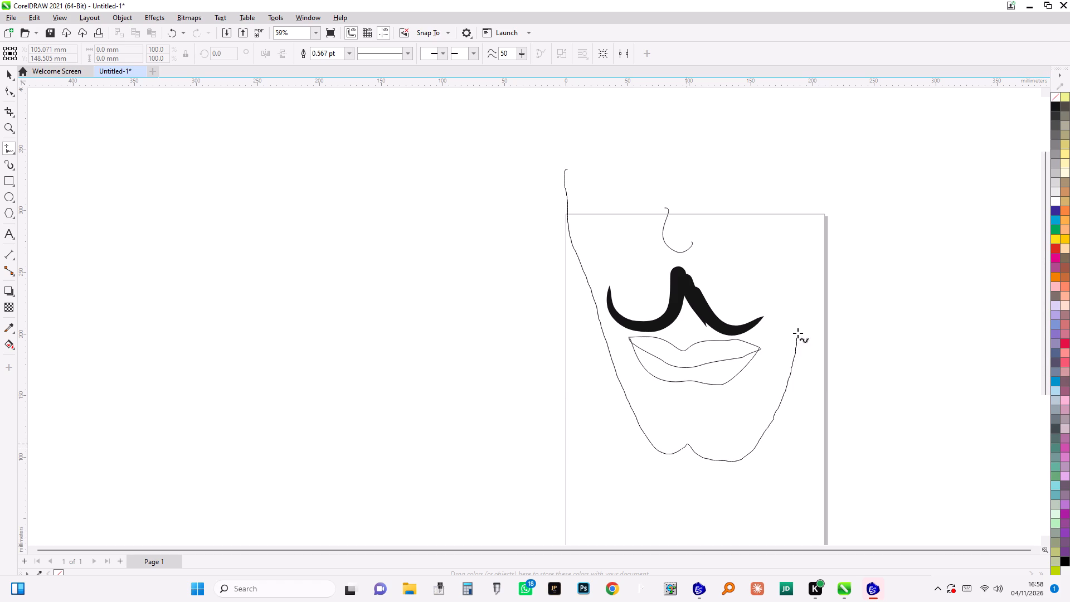
pyautogui.moveTo(797, 333); pyautogui.dragTo(820, 300)
pyautogui.moveTo(820, 300); pyautogui.dragTo(814, 222)
pyautogui.moveTo(814, 222); pyautogui.dragTo(803, 201)
pyautogui.moveTo(803, 201); pyautogui.dragTo(753, 112)
pyautogui.moveTo(753, 112); pyautogui.dragTo(564, 123)
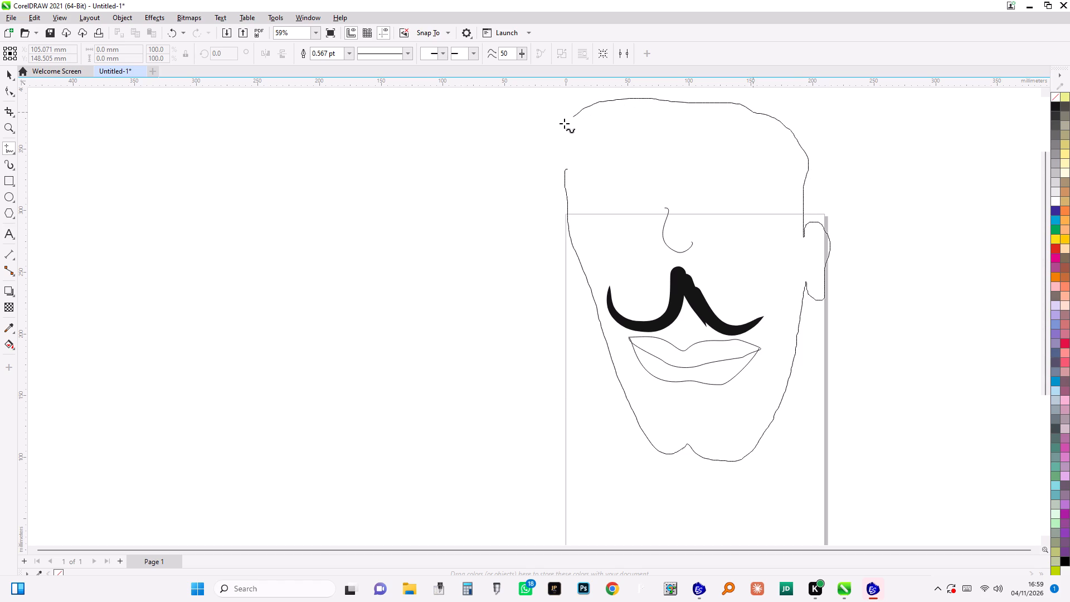
pyautogui.moveTo(564, 123); pyautogui.dragTo(565, 181)
# Draw an inner hairline below the top of the head, from the left temple across the forehead to the ear.
pyautogui.click(565, 181)
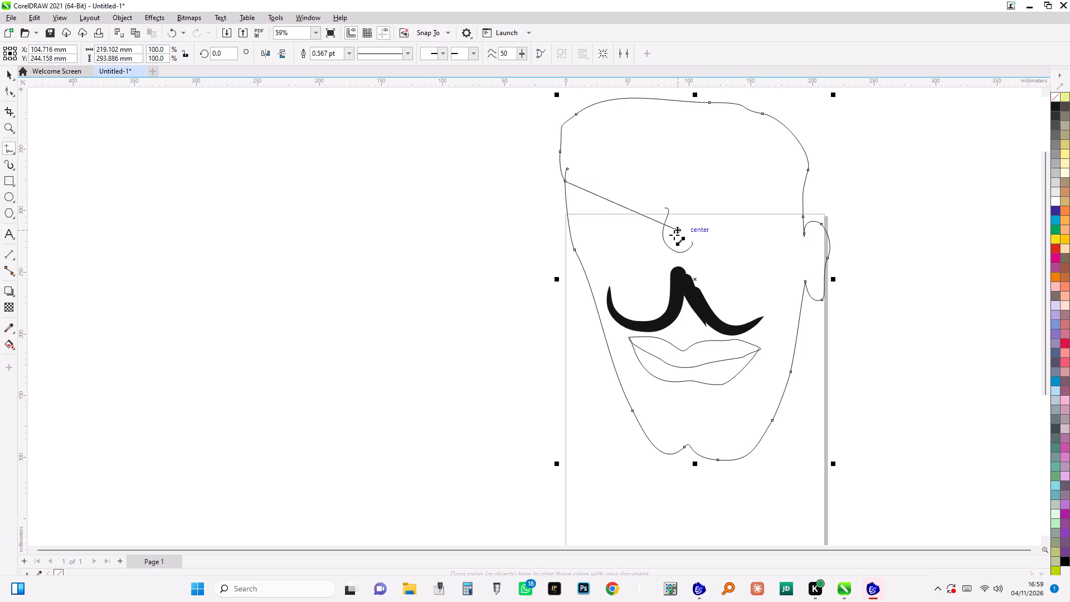
pyautogui.click(599, 132)
pyautogui.moveTo(600, 131); pyautogui.dragTo(706, 131)
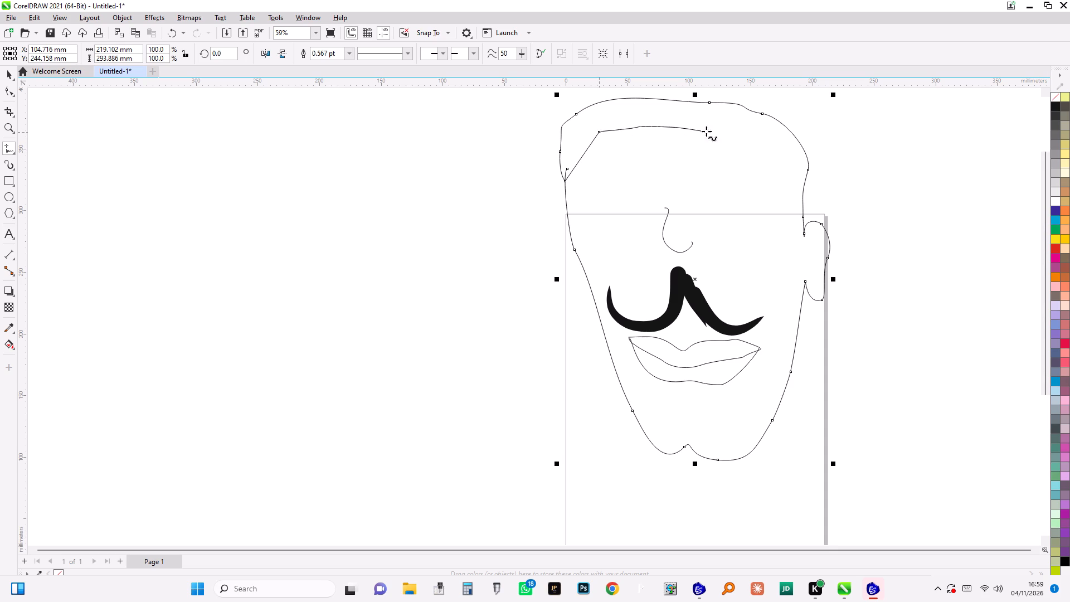
pyautogui.moveTo(706, 131); pyautogui.dragTo(805, 230)
# Draw a slim curved eye shape about 48 mm wide left of the nose, lower it slightly and stretch it to about 20 mm high.
pyautogui.click(628, 172)
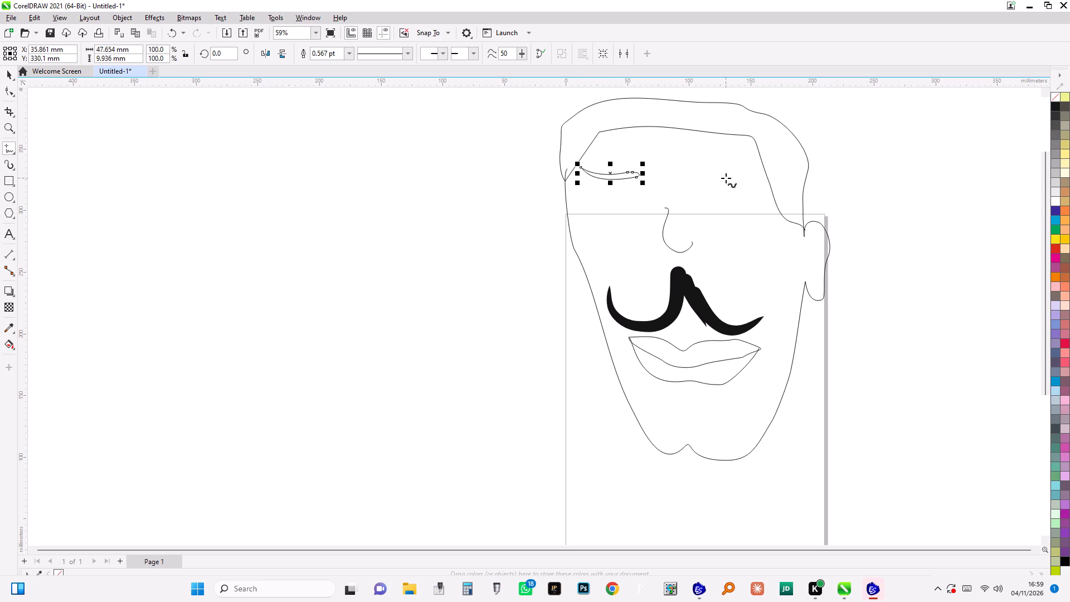
pyautogui.click(610, 176)
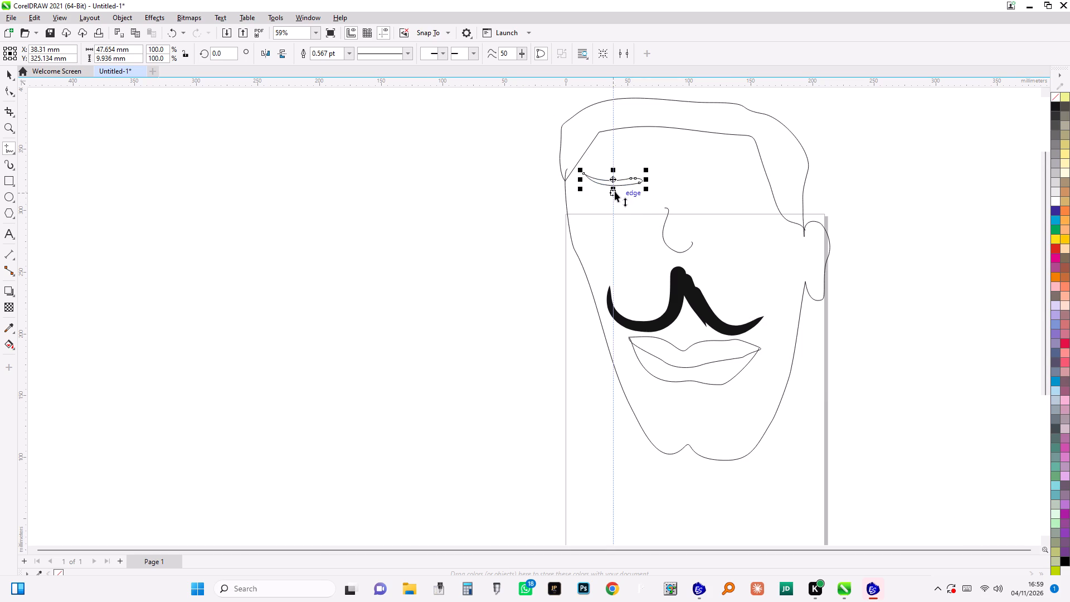
pyautogui.moveTo(615, 191); pyautogui.dragTo(615, 204)
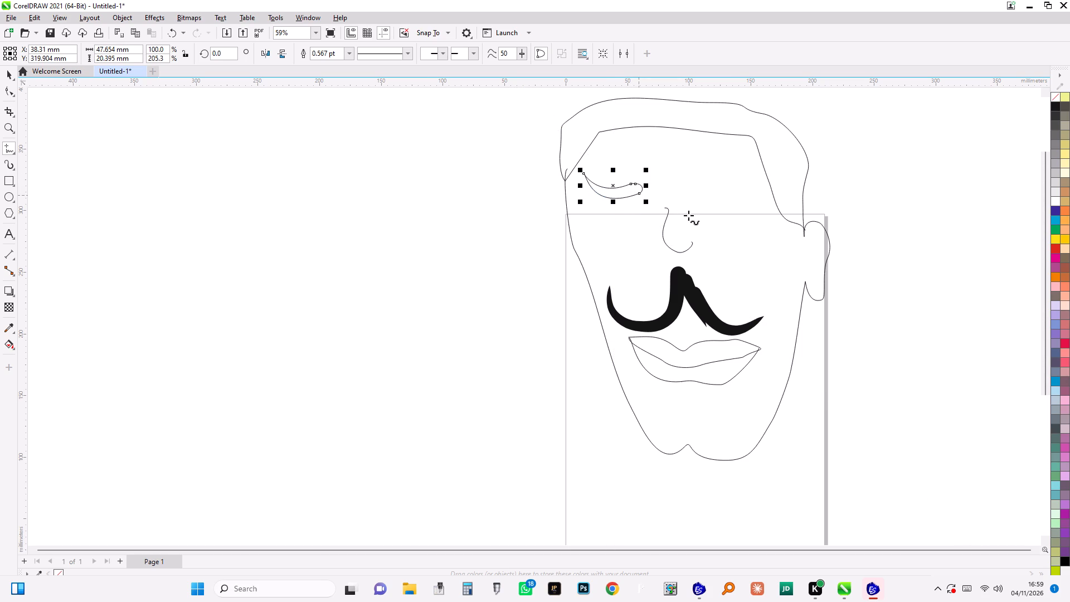
# Duplicate the curved eye shape.
pyautogui.hotkey('ctrl', 'd')
pyautogui.hotkey('ctrl', '1')
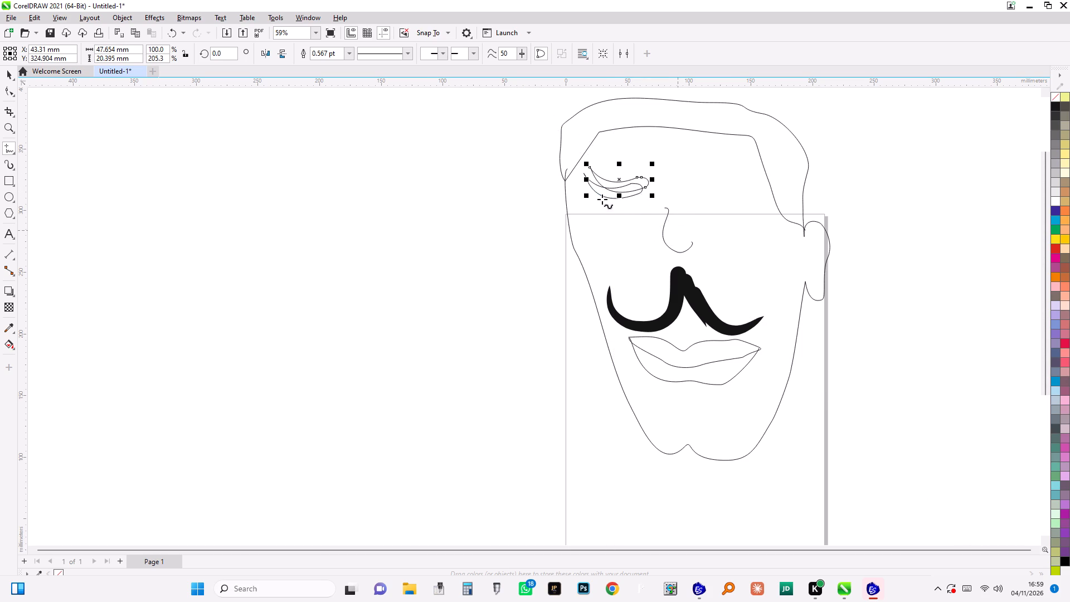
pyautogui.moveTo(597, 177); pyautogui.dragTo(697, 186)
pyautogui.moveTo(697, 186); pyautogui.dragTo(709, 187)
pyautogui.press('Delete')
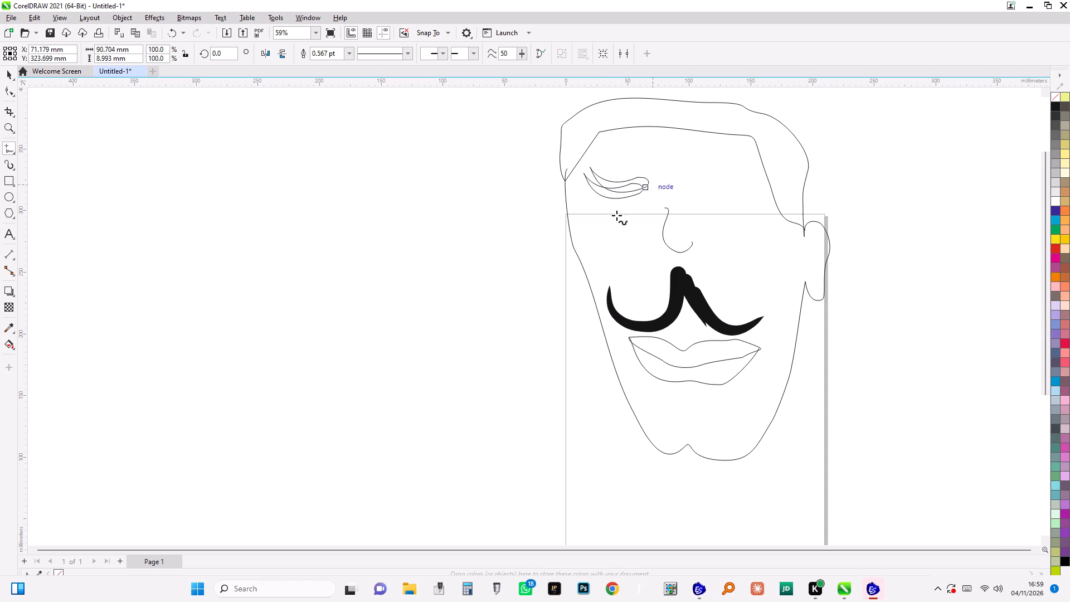
# Try to select the duplicated eye shape with the Pick tool.
pyautogui.click(602, 178)
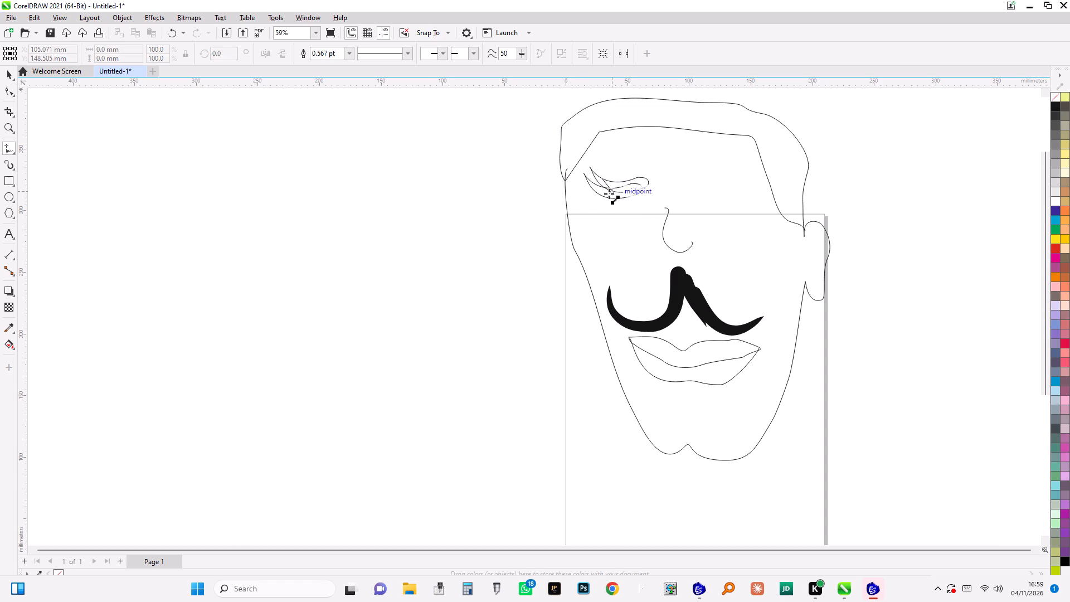
pyautogui.click(7, 78)
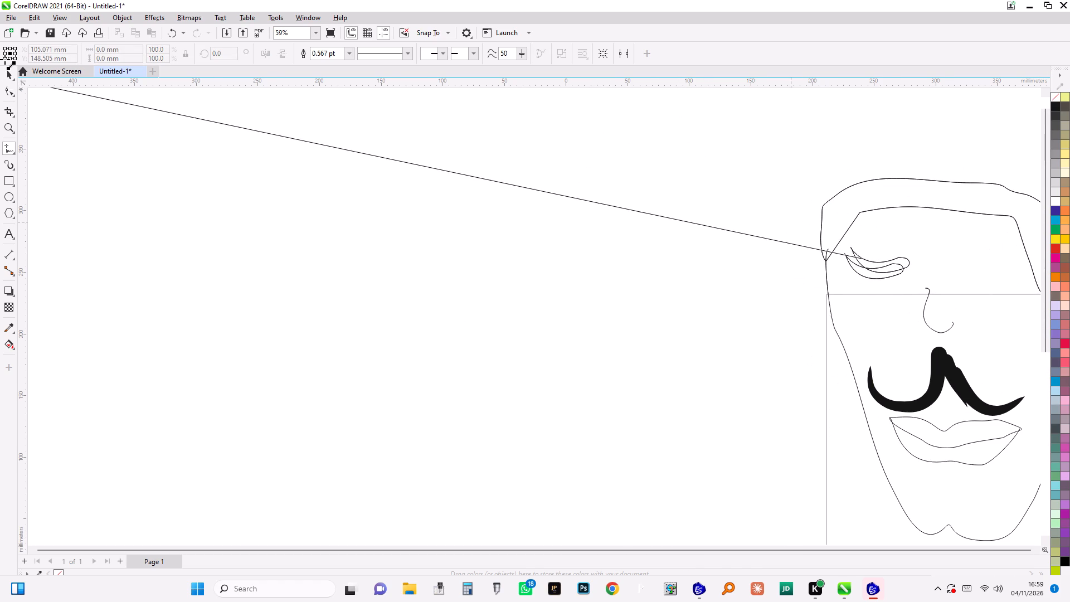
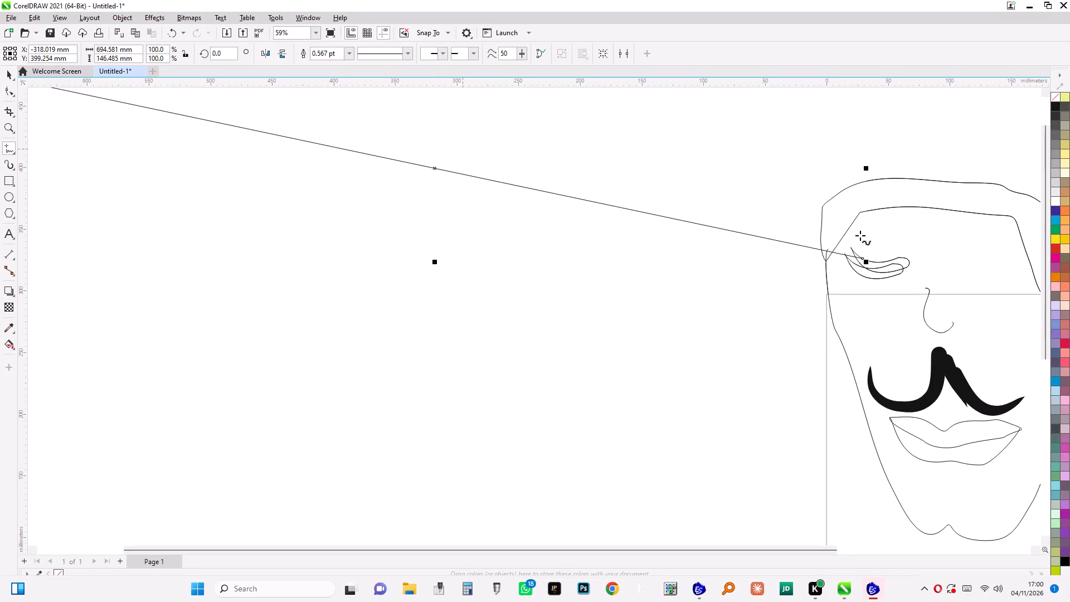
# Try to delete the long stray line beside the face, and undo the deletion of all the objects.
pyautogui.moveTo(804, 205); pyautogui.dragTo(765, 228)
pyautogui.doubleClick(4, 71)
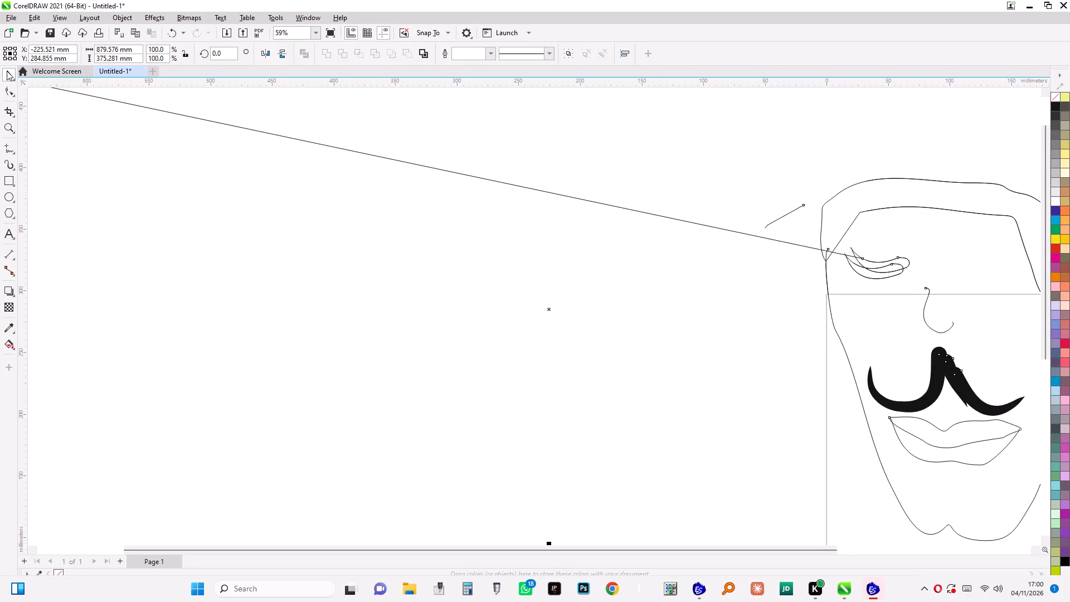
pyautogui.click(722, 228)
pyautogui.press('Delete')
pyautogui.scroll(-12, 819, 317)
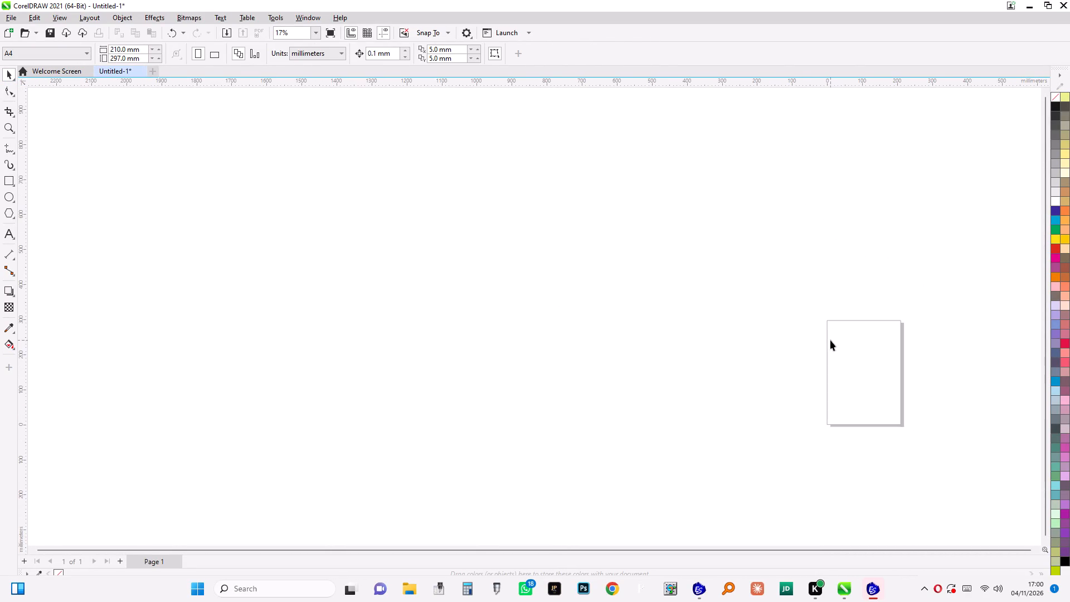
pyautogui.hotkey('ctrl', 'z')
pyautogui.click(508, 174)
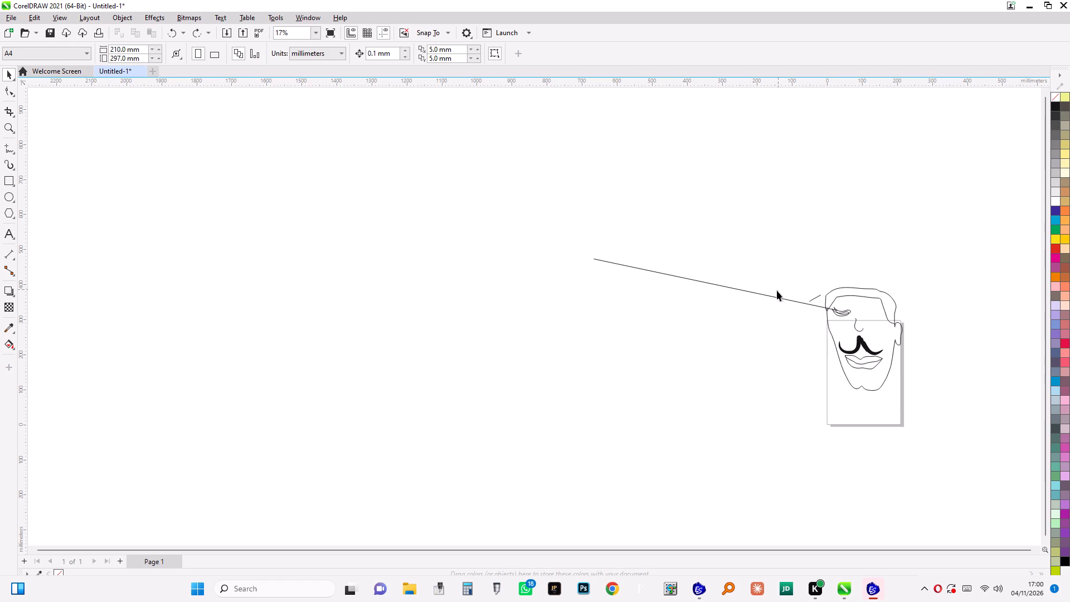
# Delete the two stray straight lines beside the head and the duplicated curved eye shape.
pyautogui.click(772, 296)
pyautogui.press('Delete')
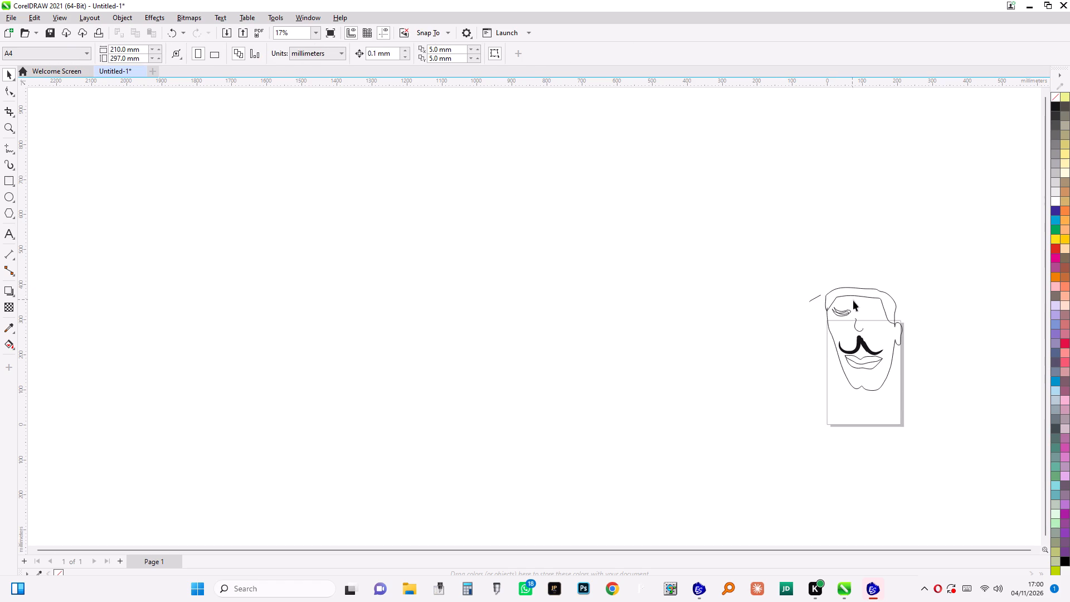
pyautogui.click(843, 309)
pyautogui.click(845, 314)
pyautogui.press('Delete')
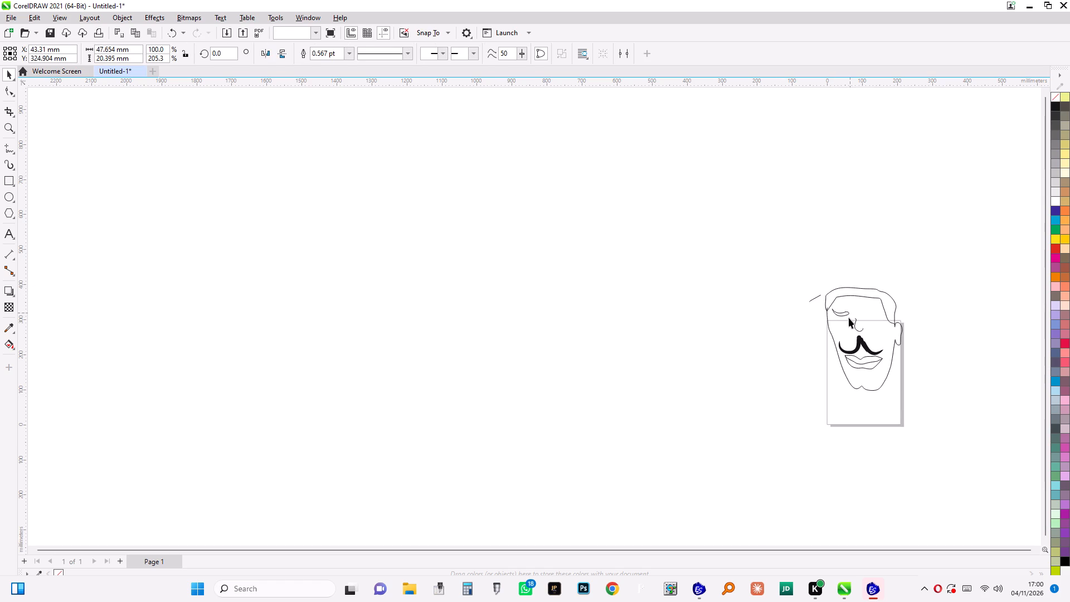
pyautogui.click(810, 297)
pyautogui.click(814, 303)
pyautogui.click(815, 299)
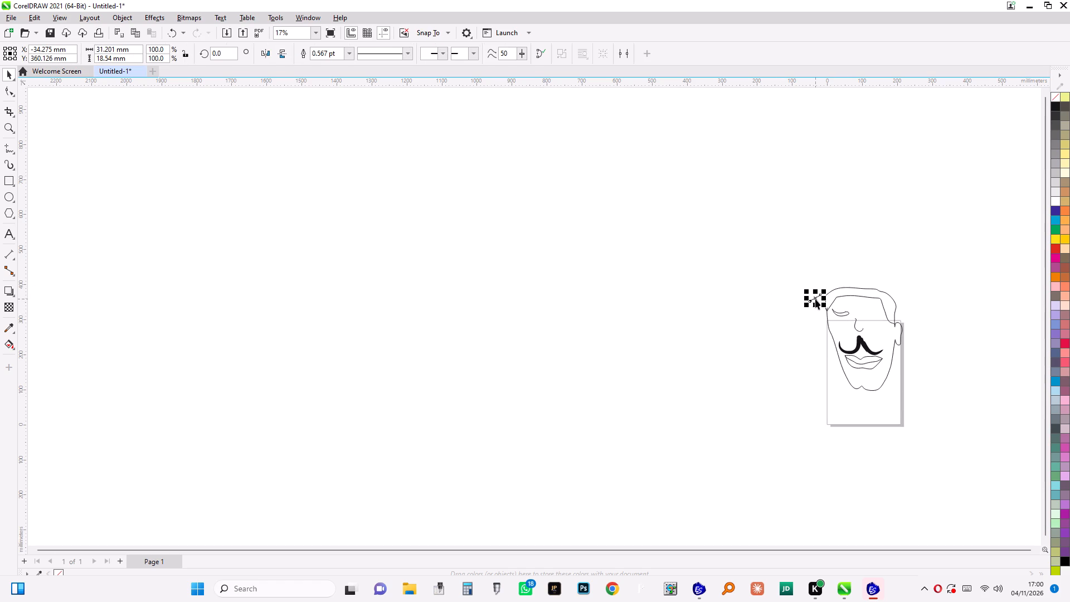
pyautogui.press('Delete')
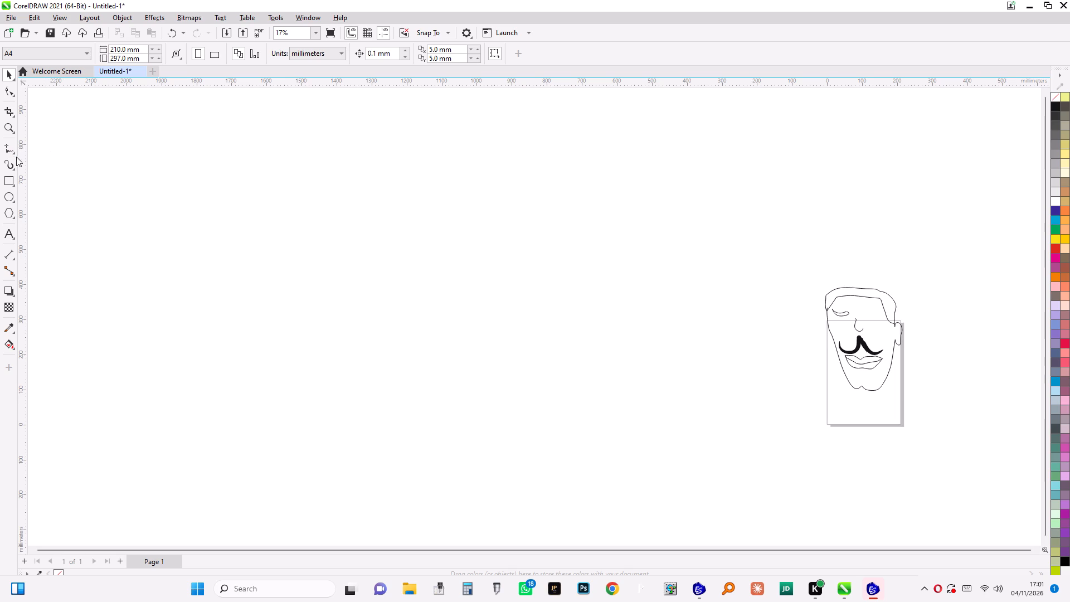
# Paint two thick tapered eyebrows with Artistic Media, one on each side of the forehead above the nose.
pyautogui.click(12, 164)
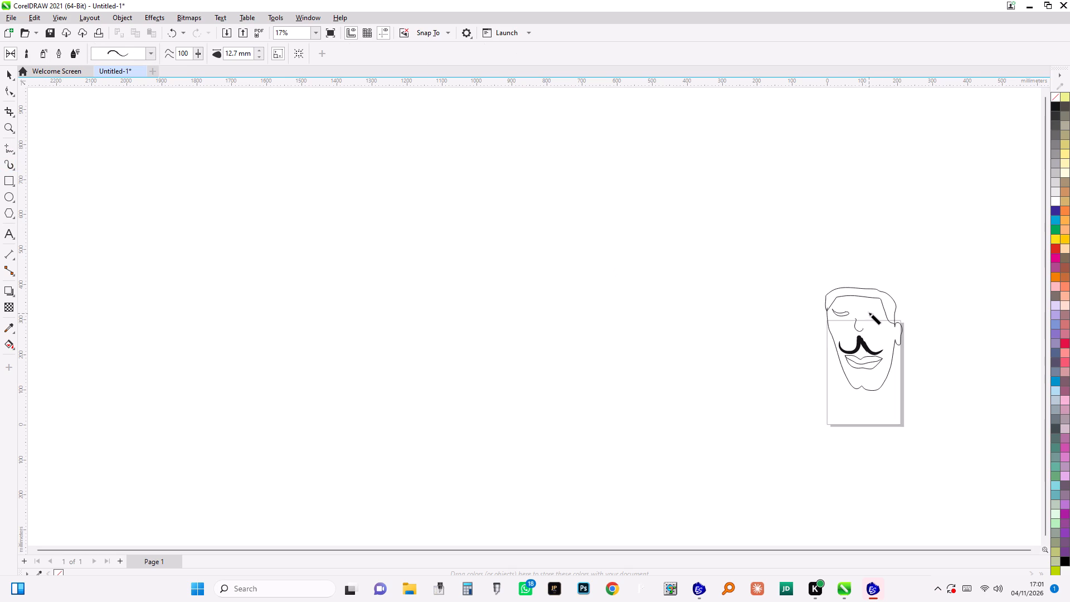
pyautogui.moveTo(869, 311); pyautogui.dragTo(878, 310)
pyautogui.moveTo(834, 310); pyautogui.dragTo(853, 312)
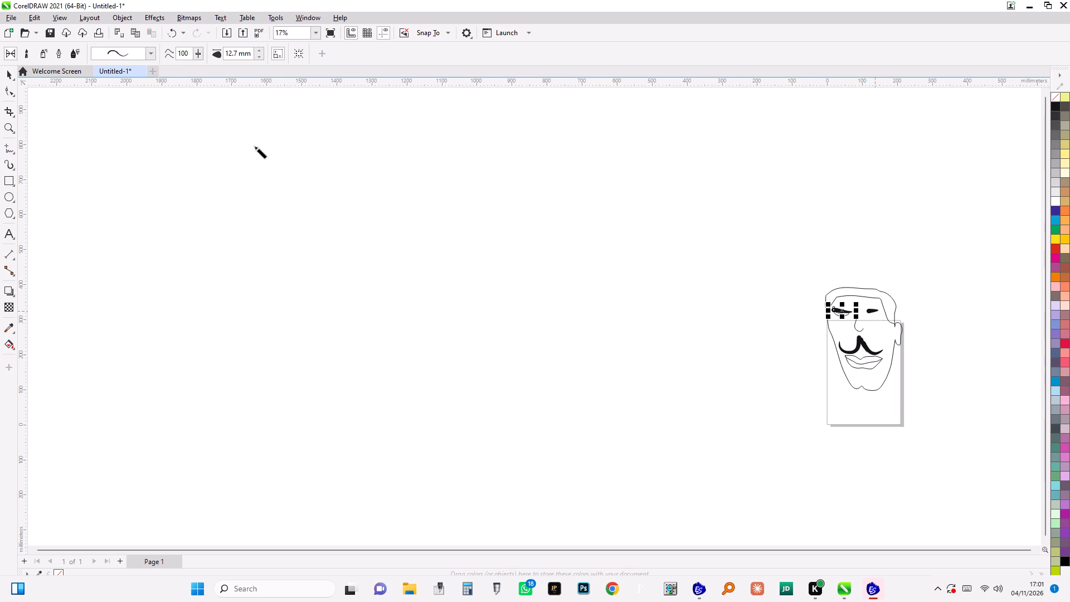
pyautogui.click(8, 80)
# Draw a closed eye outline about 38 mm wide and 23 mm high below the right eyebrow.
pyautogui.click(11, 149)
pyautogui.scroll(5, 970, 329)
pyautogui.scroll(6, 847, 334)
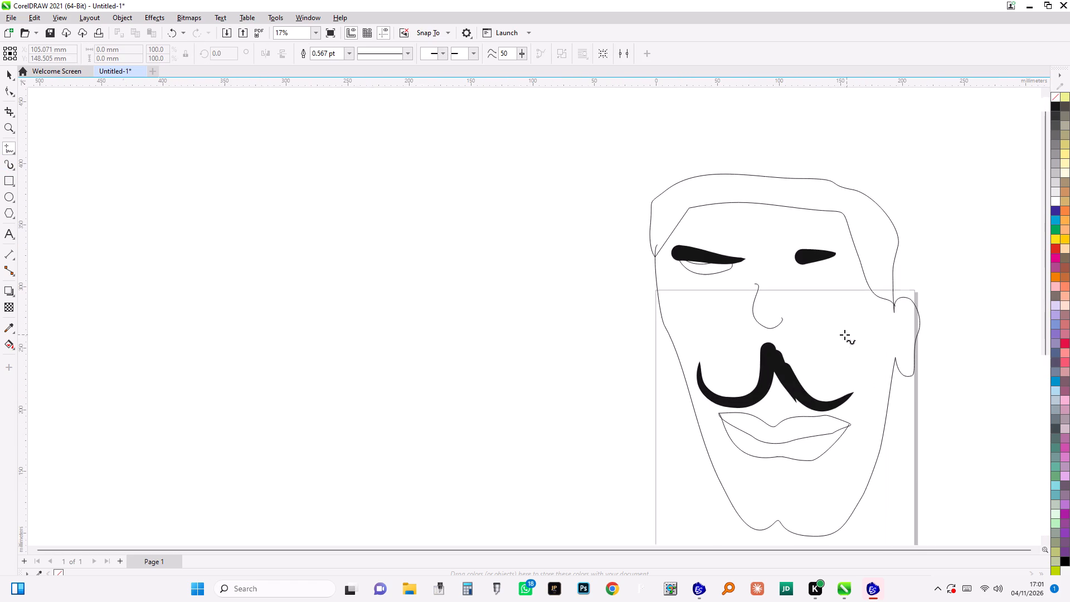
pyautogui.click(796, 276)
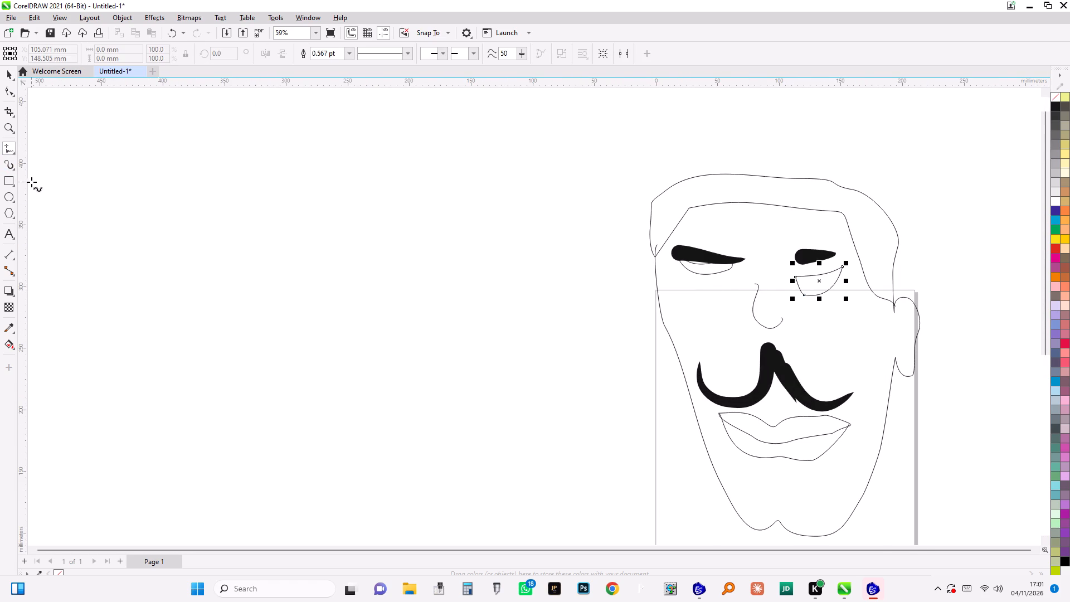
# Paint a round black pupil with Artistic Media inside the right eye outline and shift it slightly up.
pyautogui.click(10, 161)
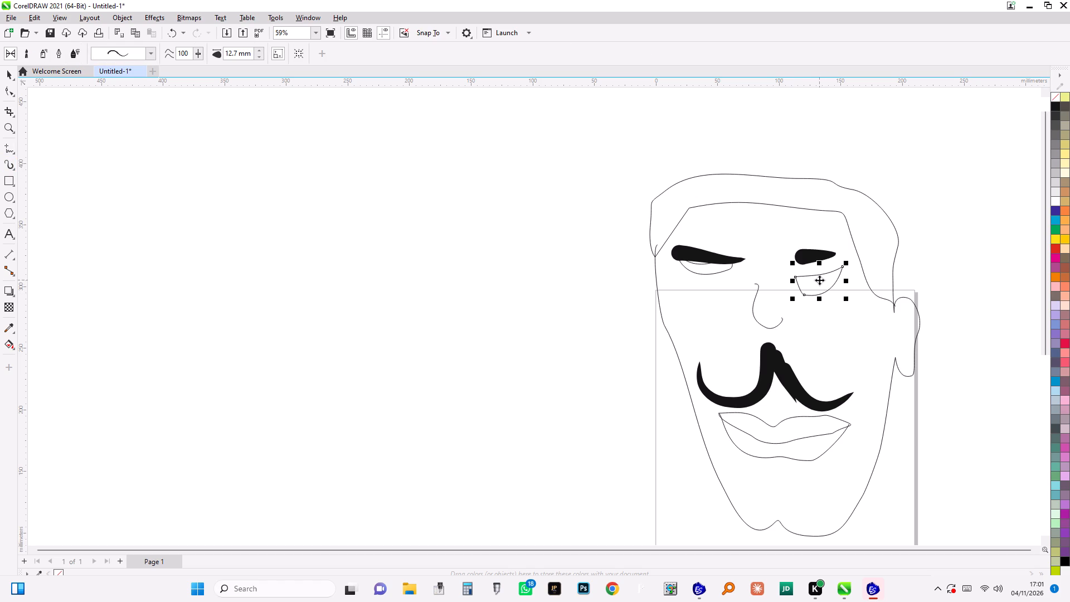
pyautogui.click(822, 286)
pyautogui.moveTo(822, 286); pyautogui.dragTo(819, 279)
pyautogui.click(6, 74)
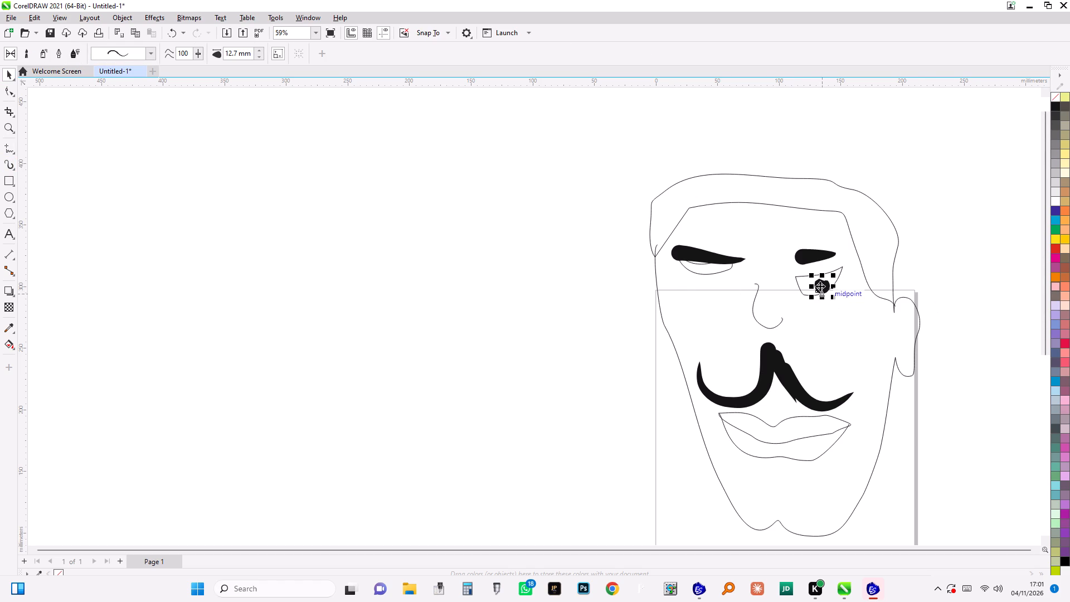
pyautogui.click(820, 286)
pyautogui.click(820, 284)
# Duplicate the right eye outline and place the copy left of the nose, below the slim curved eye shape.
pyautogui.keyDown('ctrl'); pyautogui.click(838, 274); pyautogui.keyUp('ctrl')
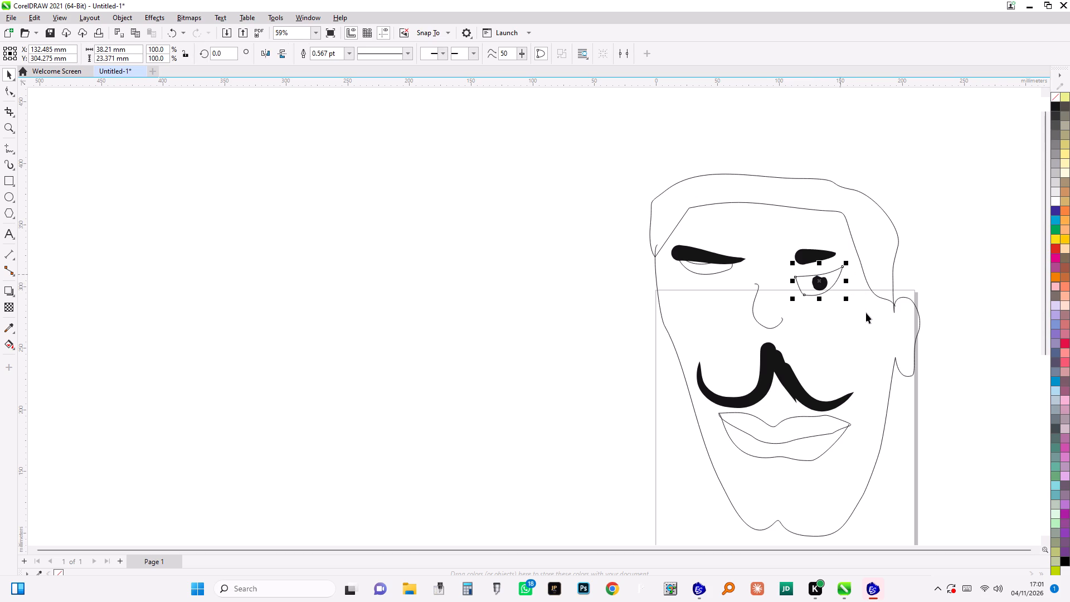
pyautogui.hotkey('ctrl', 'd')
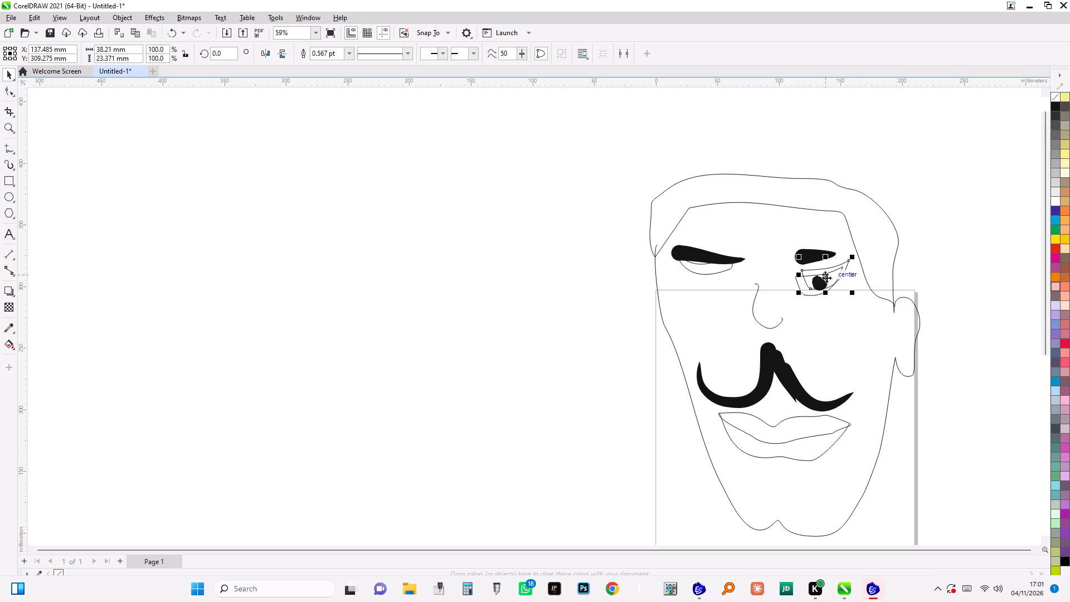
pyautogui.moveTo(826, 276); pyautogui.dragTo(700, 298)
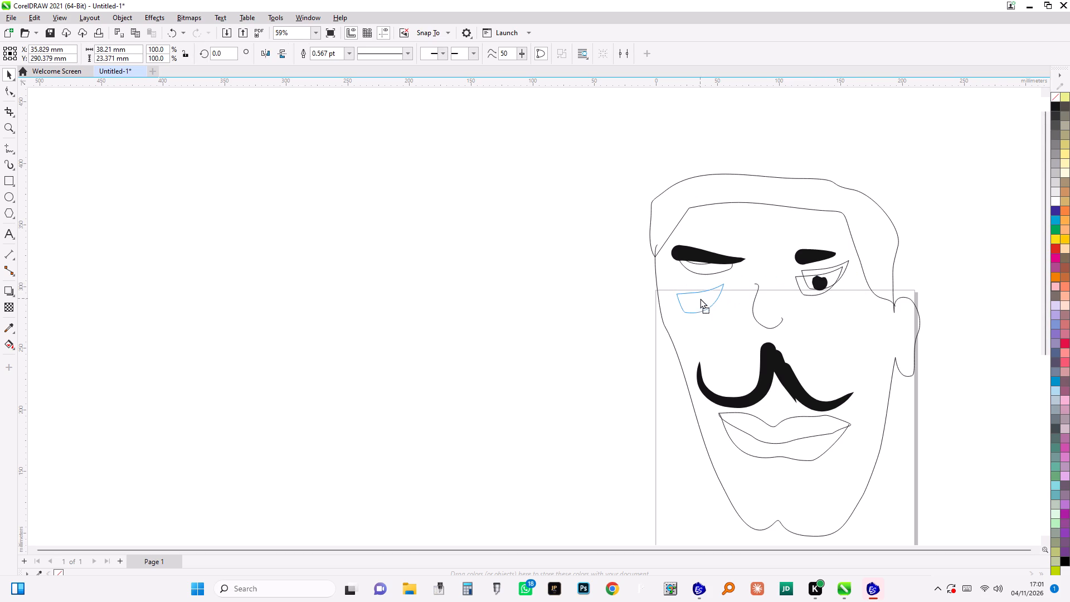
pyautogui.moveTo(700, 298); pyautogui.dragTo(705, 300)
# Copy the right eye's pupil and place the copy inside the left eye outline.
pyautogui.click(821, 283)
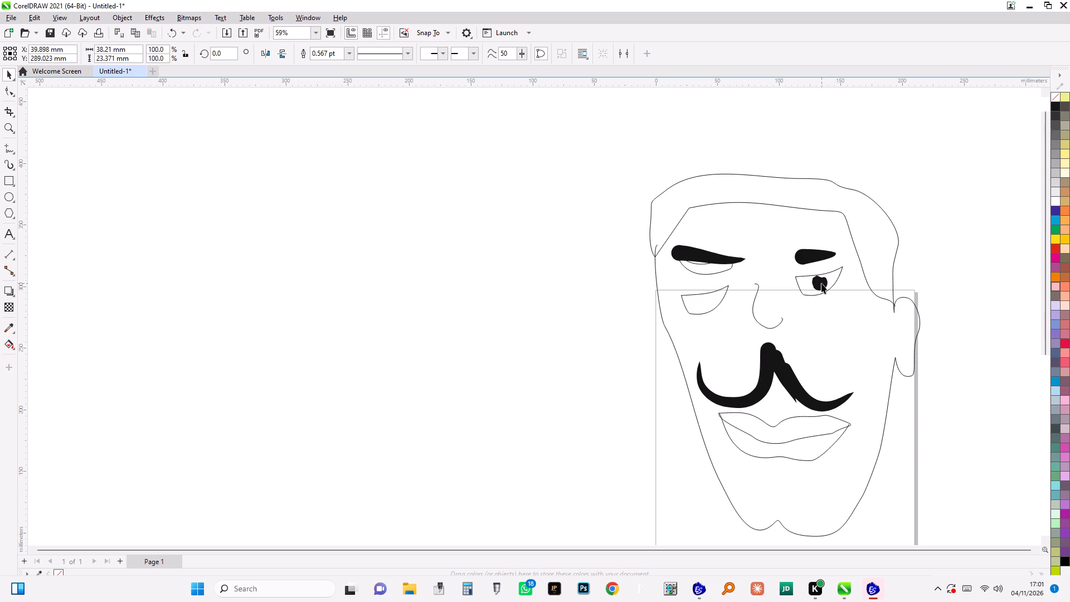
pyautogui.hotkey('ctrl', 'c')
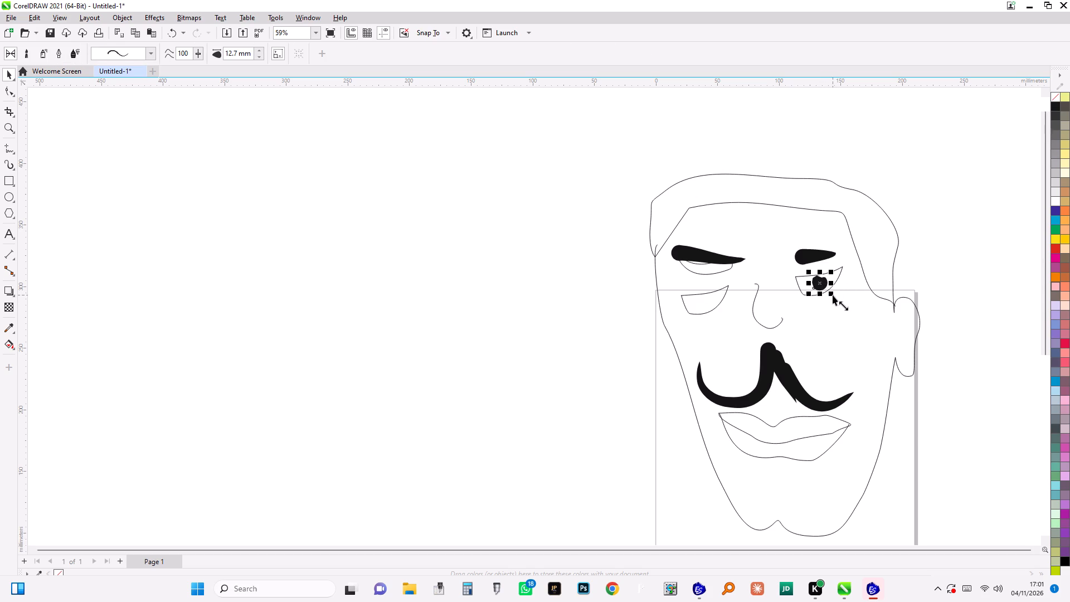
pyautogui.hotkey('ctrl', 'v')
pyautogui.moveTo(820, 285); pyautogui.dragTo(699, 296)
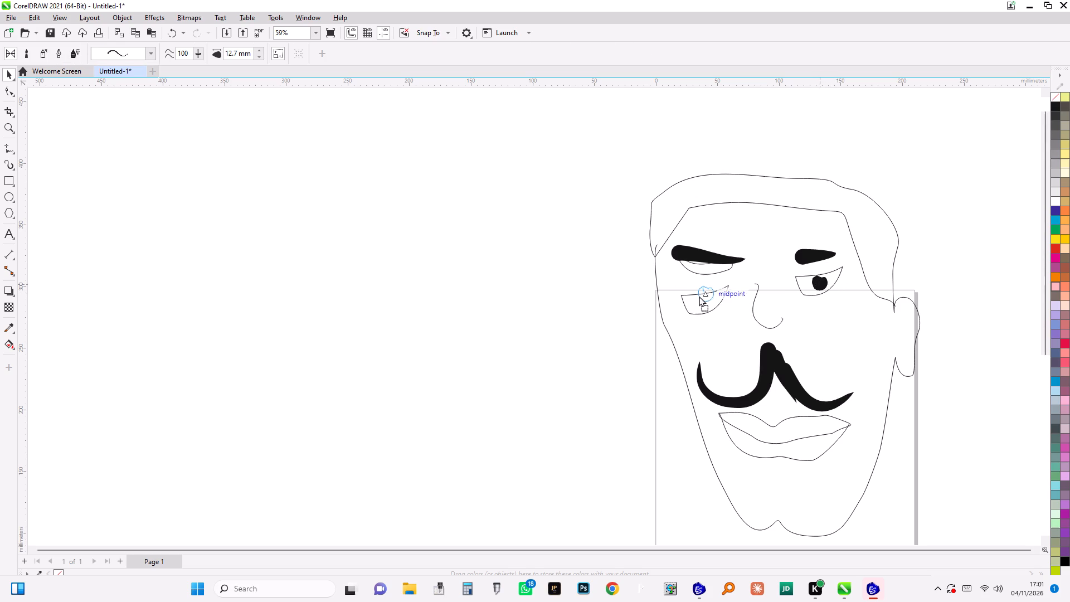
pyautogui.moveTo(699, 296); pyautogui.dragTo(706, 306)
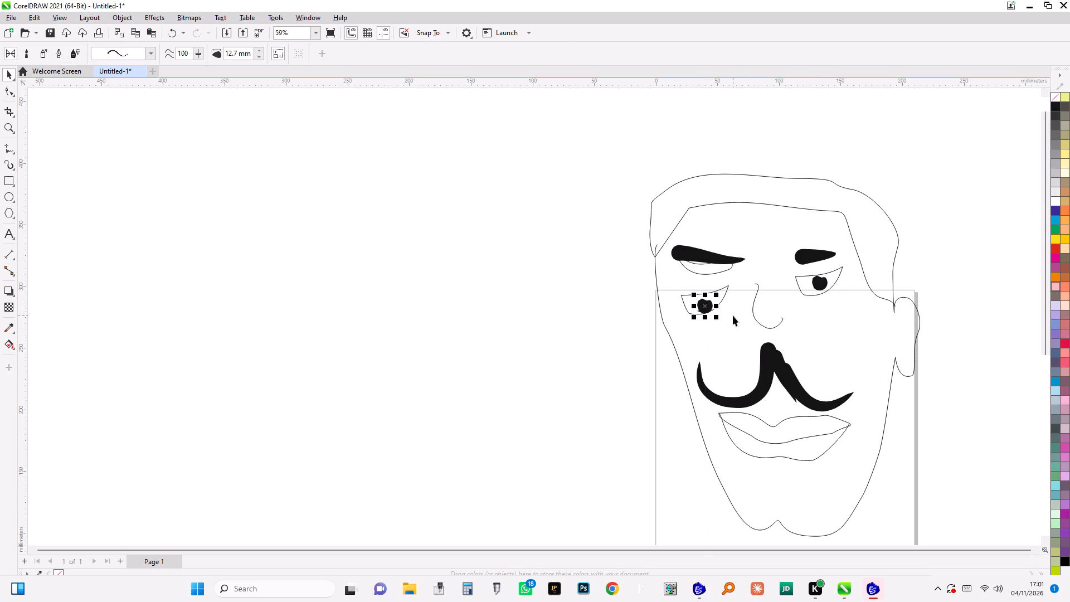
pyautogui.click(733, 327)
# Mirror the left eye outline horizontally at about 37 mm wide and move it up beneath the left eyebrow.
pyautogui.click(706, 294)
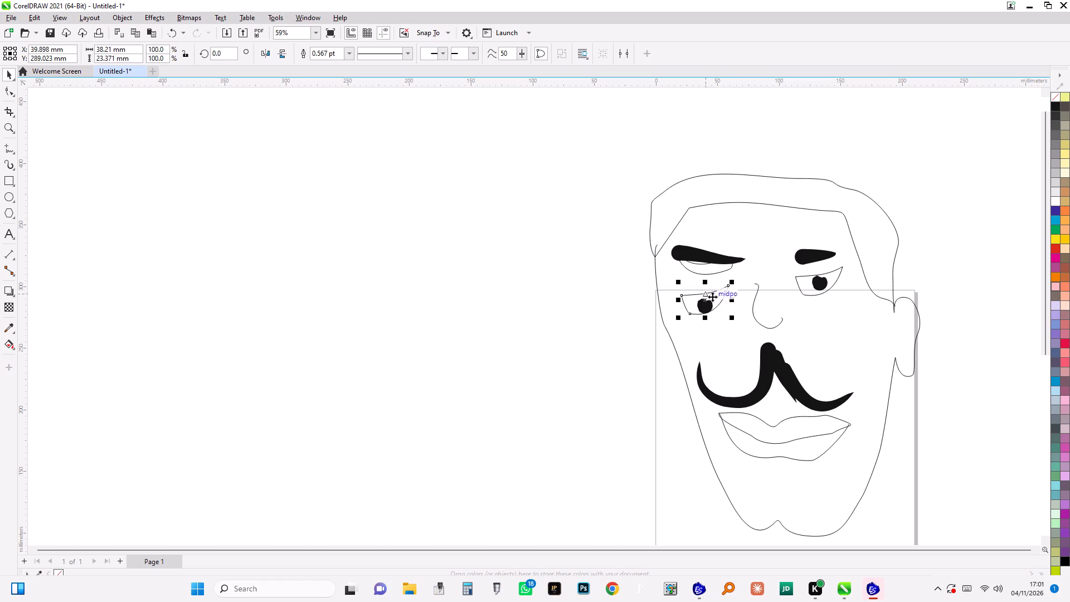
pyautogui.moveTo(732, 283); pyautogui.dragTo(694, 290)
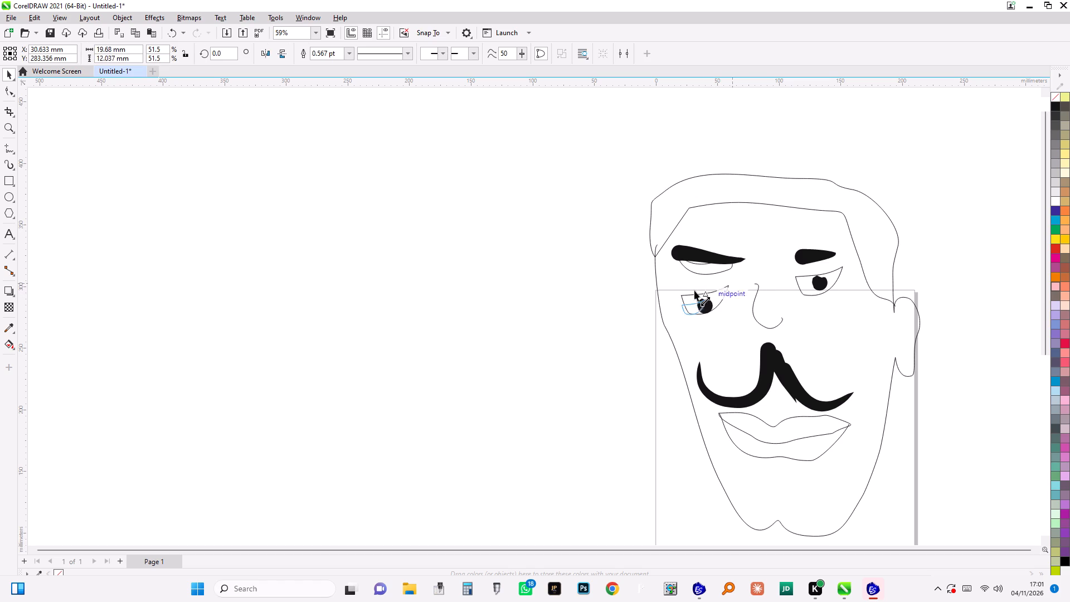
pyautogui.moveTo(694, 290); pyautogui.dragTo(643, 281)
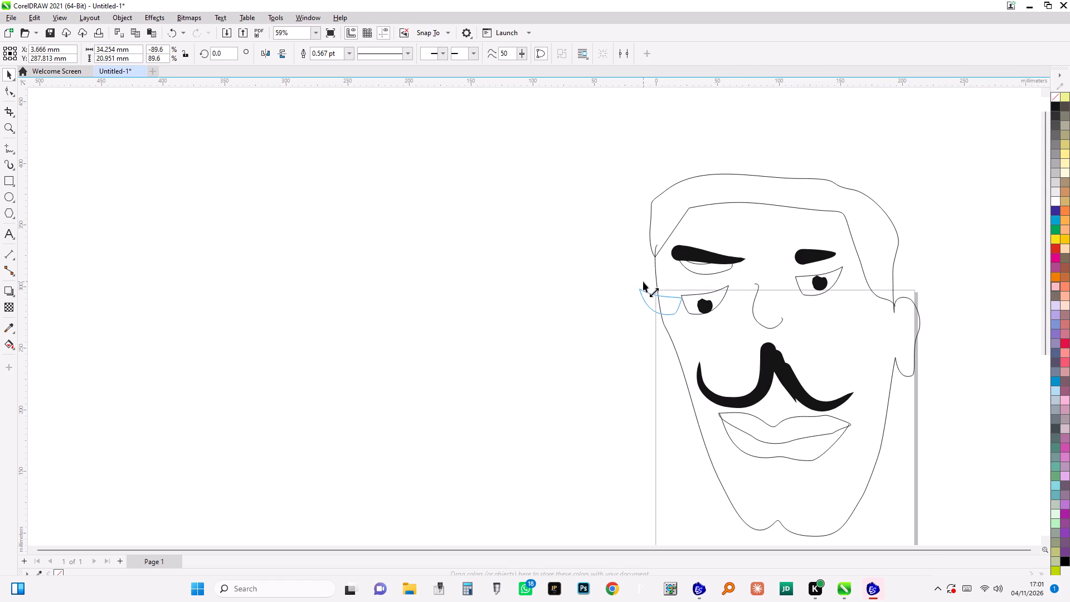
pyautogui.moveTo(643, 281); pyautogui.dragTo(639, 280)
pyautogui.moveTo(659, 300); pyautogui.dragTo(666, 302)
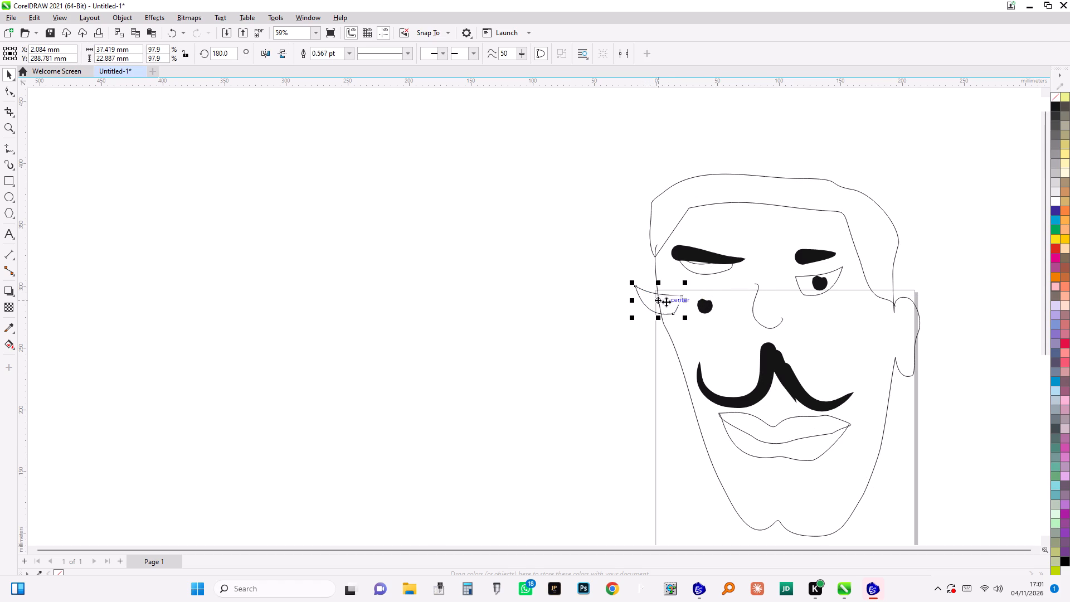
pyautogui.moveTo(666, 302); pyautogui.dragTo(696, 283)
# Move the left pupil up into the mirrored left eye outline.
pyautogui.moveTo(708, 310); pyautogui.dragTo(700, 287)
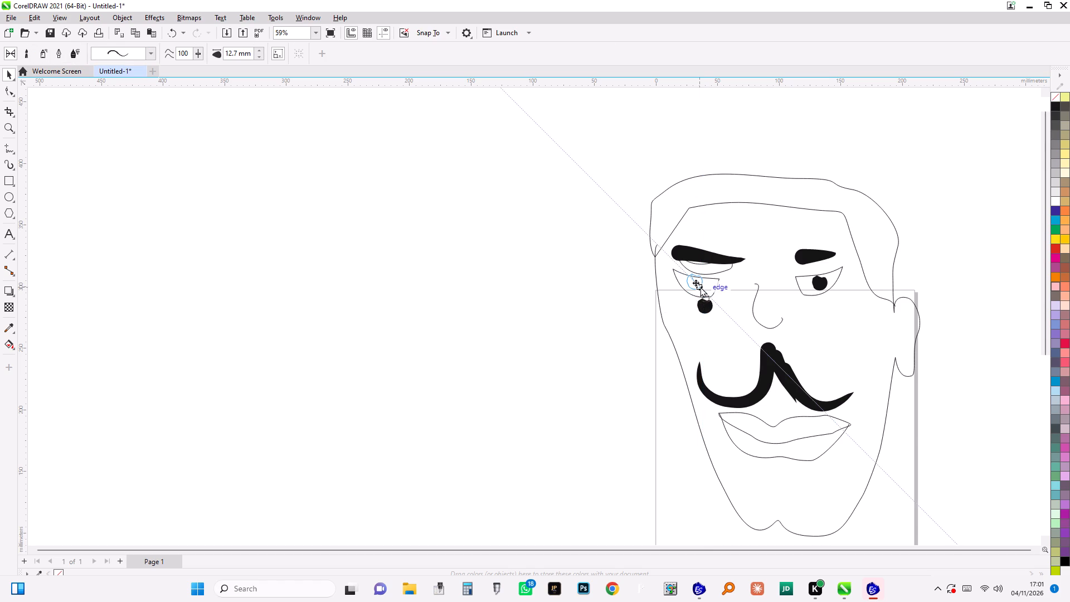
pyautogui.moveTo(700, 287); pyautogui.dragTo(706, 291)
# Delete the slim curved eye shape between the left eyebrow and the left eye.
pyautogui.click(728, 273)
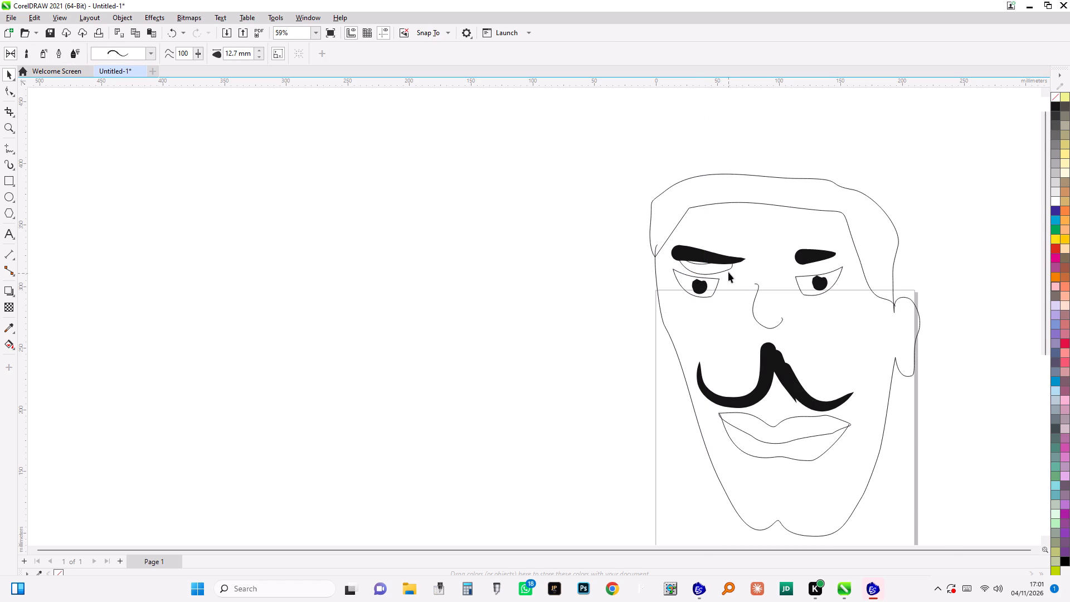
pyautogui.click(726, 268)
pyautogui.press('Delete')
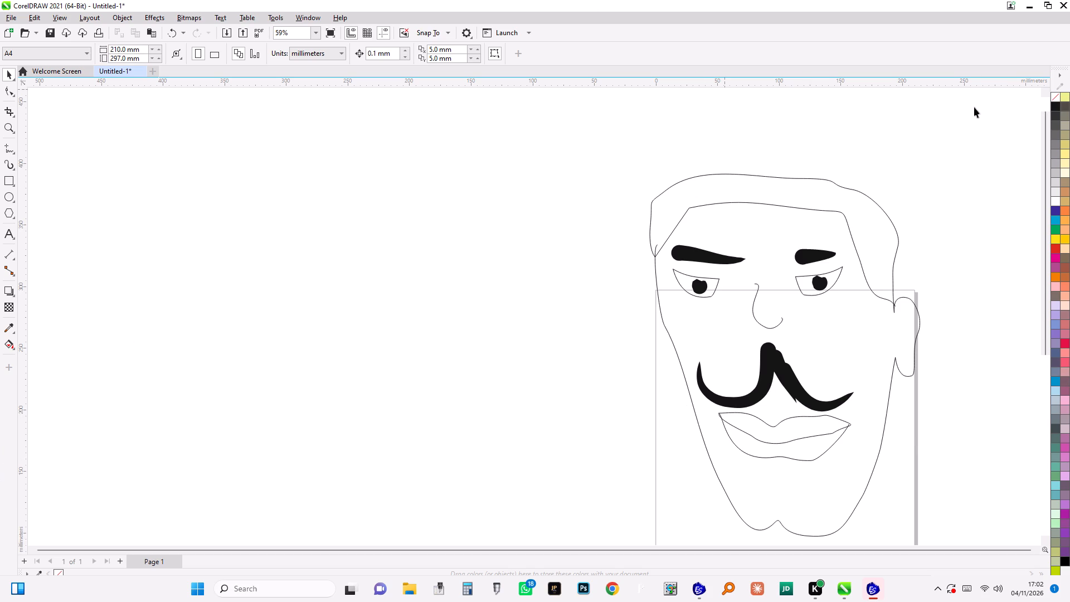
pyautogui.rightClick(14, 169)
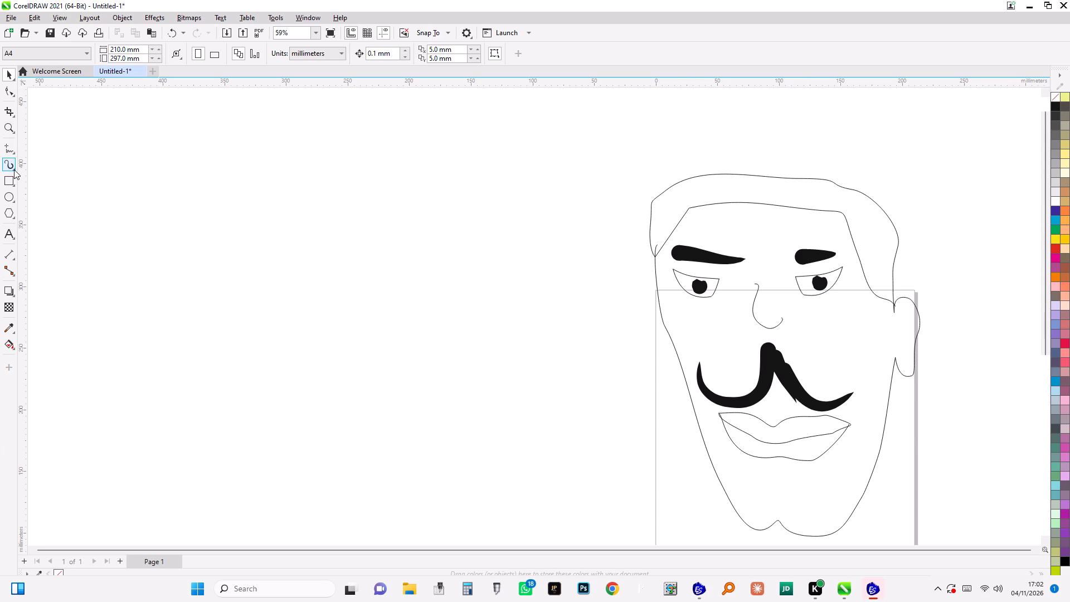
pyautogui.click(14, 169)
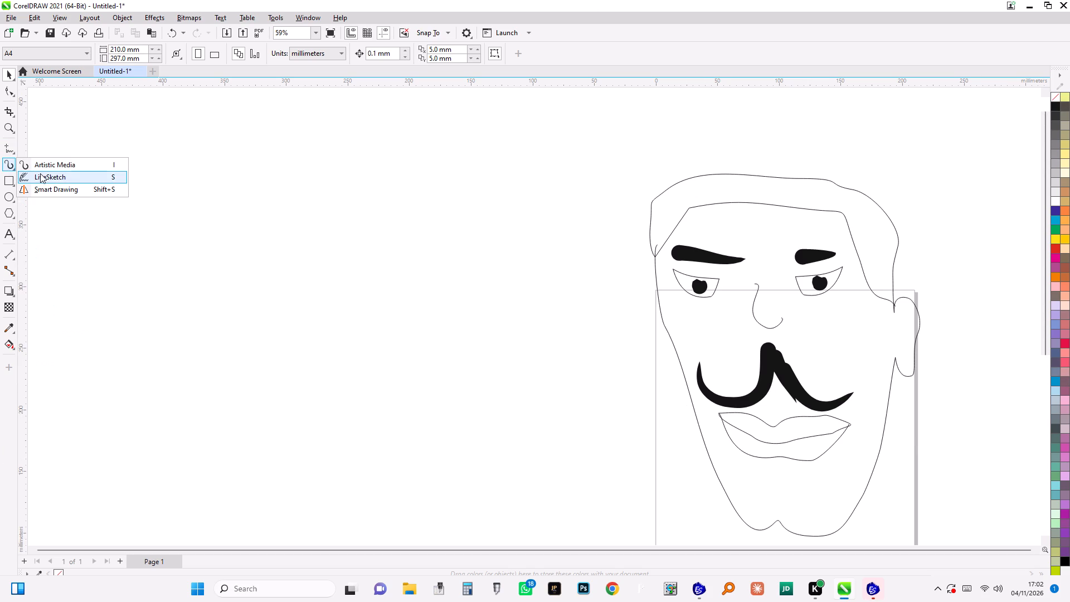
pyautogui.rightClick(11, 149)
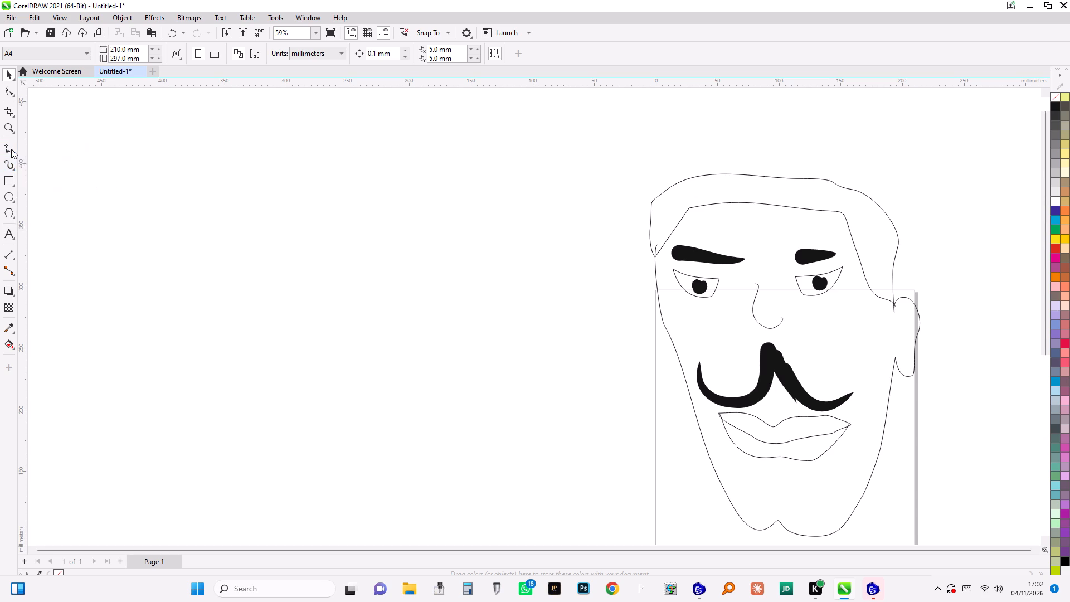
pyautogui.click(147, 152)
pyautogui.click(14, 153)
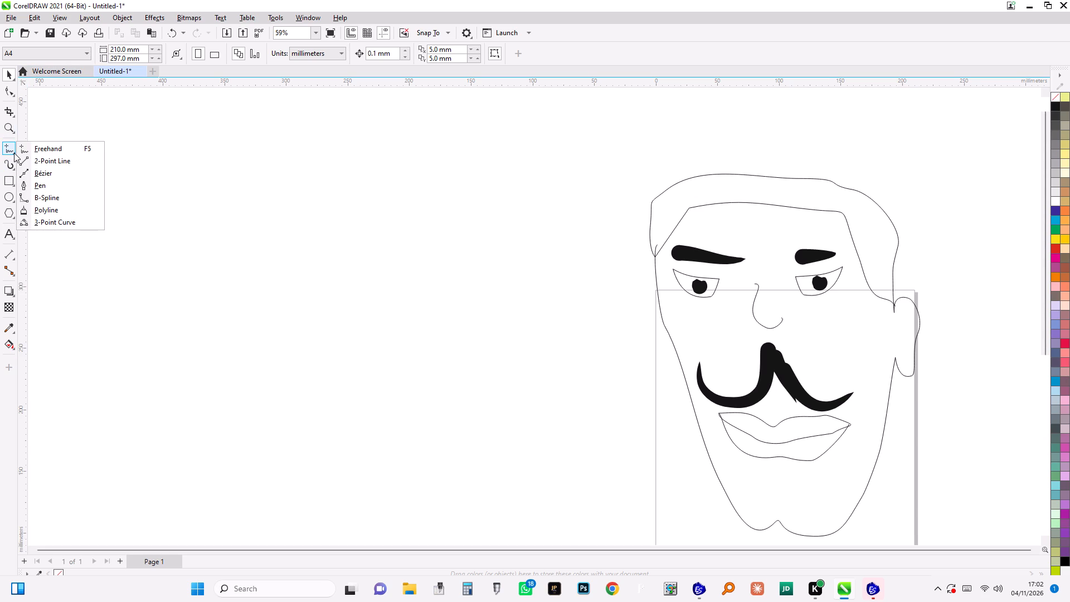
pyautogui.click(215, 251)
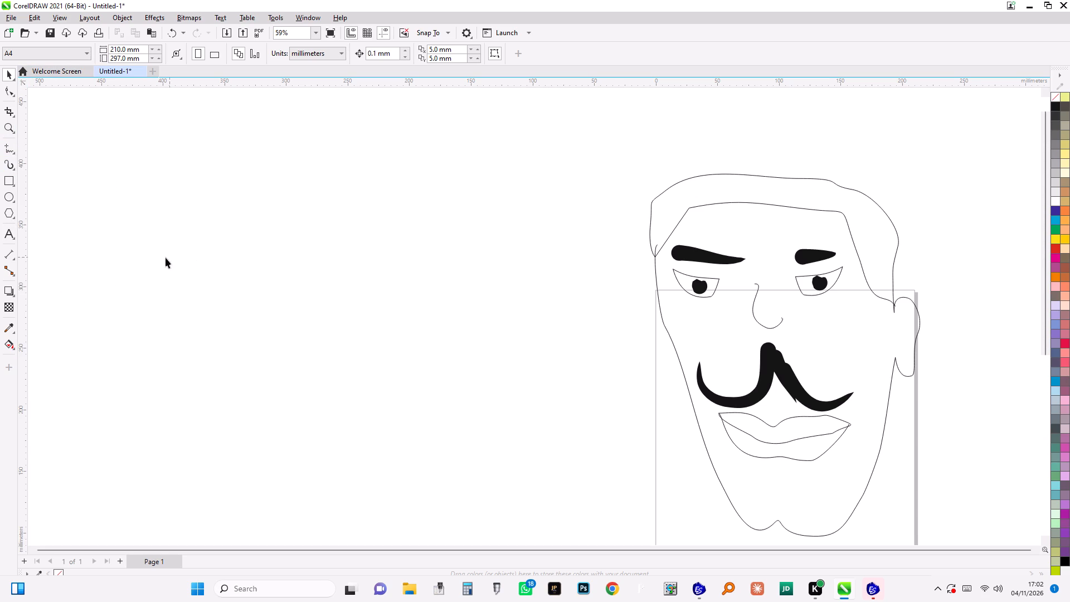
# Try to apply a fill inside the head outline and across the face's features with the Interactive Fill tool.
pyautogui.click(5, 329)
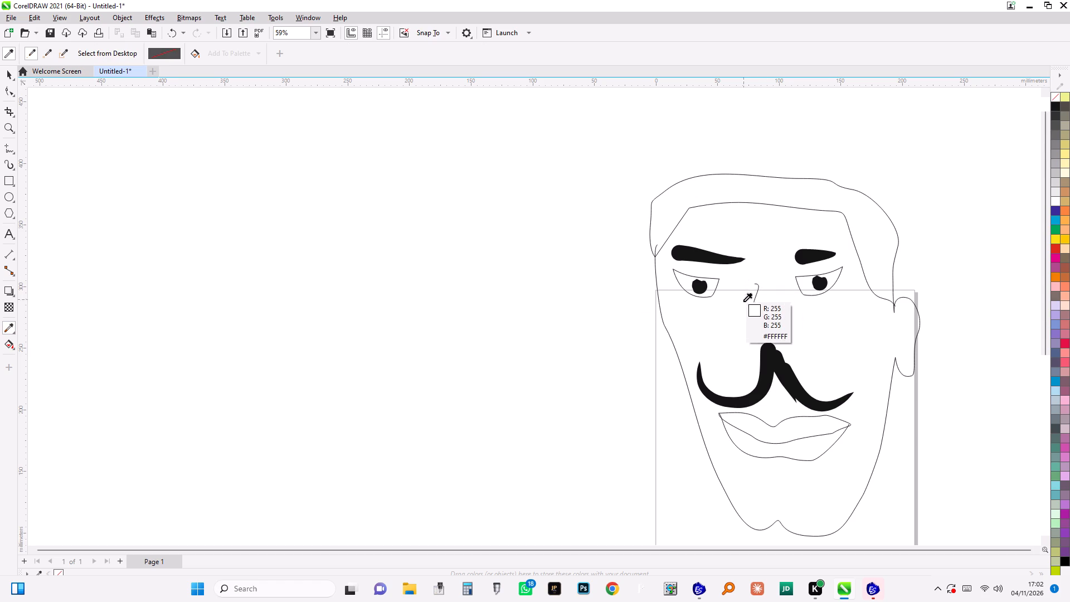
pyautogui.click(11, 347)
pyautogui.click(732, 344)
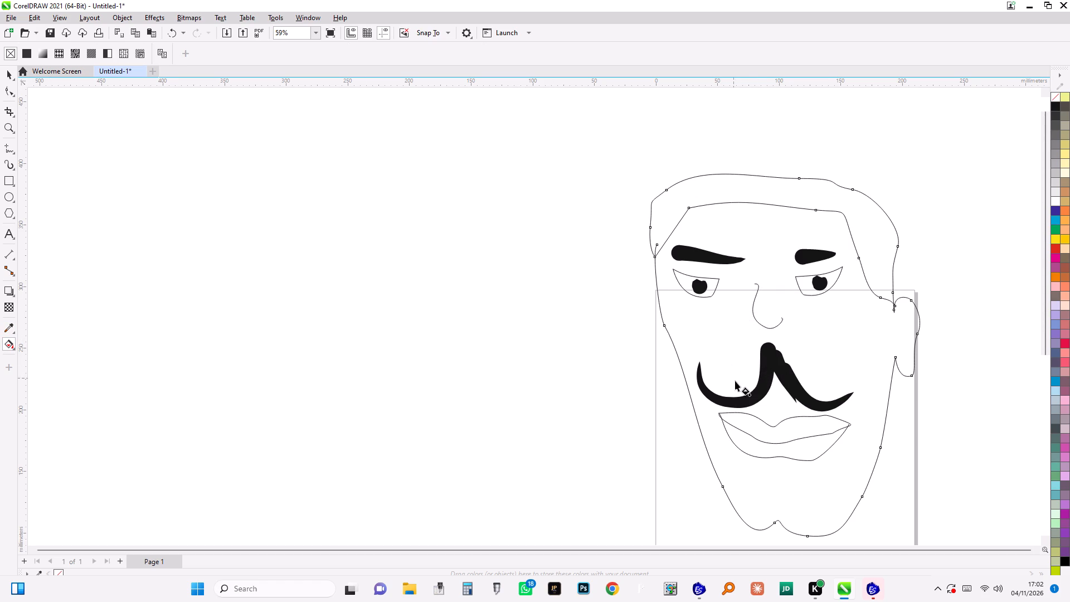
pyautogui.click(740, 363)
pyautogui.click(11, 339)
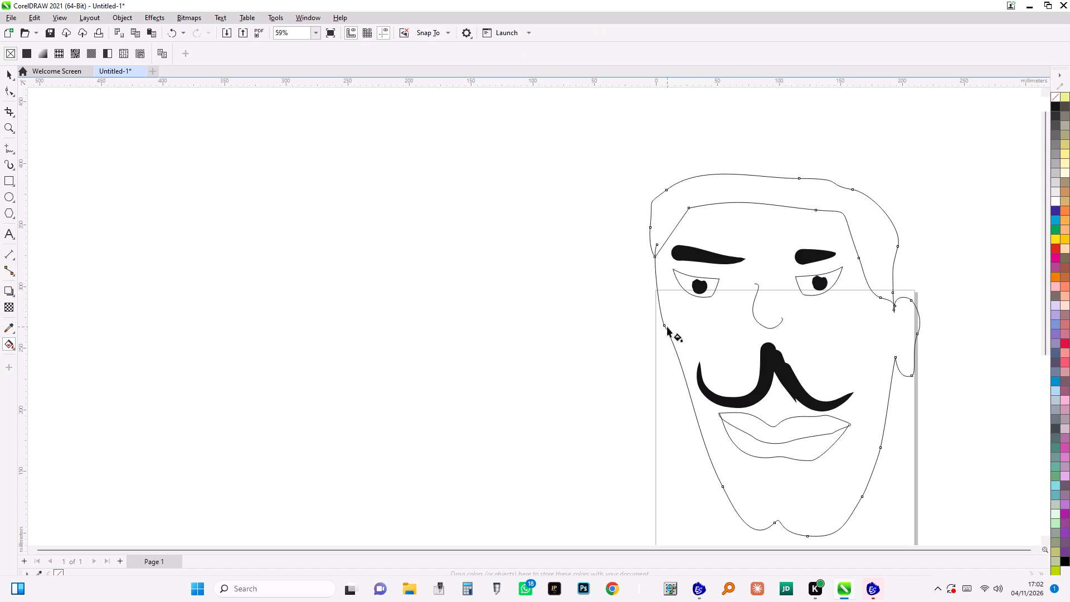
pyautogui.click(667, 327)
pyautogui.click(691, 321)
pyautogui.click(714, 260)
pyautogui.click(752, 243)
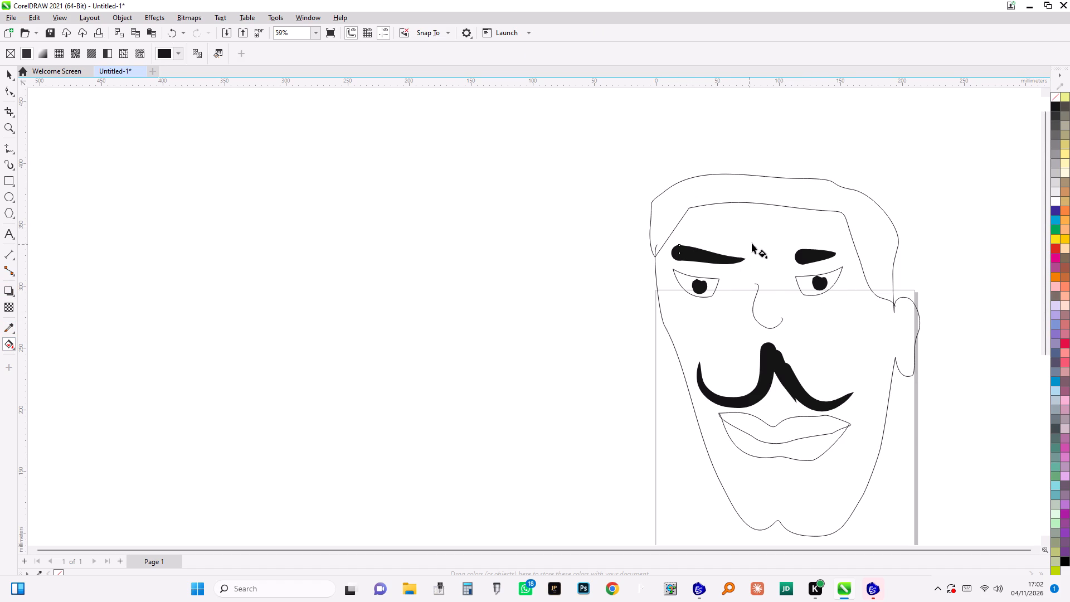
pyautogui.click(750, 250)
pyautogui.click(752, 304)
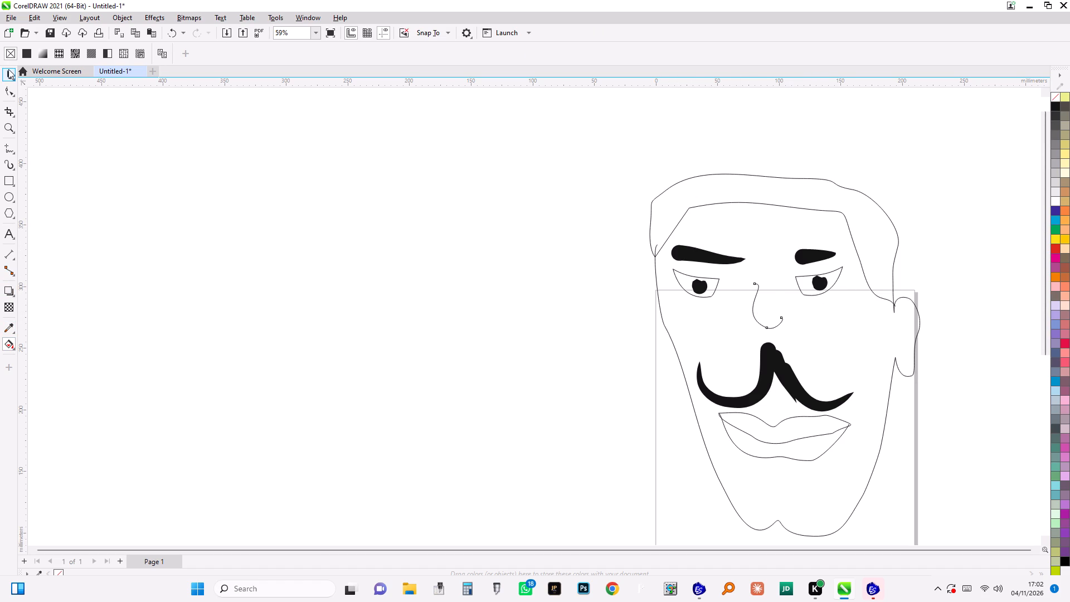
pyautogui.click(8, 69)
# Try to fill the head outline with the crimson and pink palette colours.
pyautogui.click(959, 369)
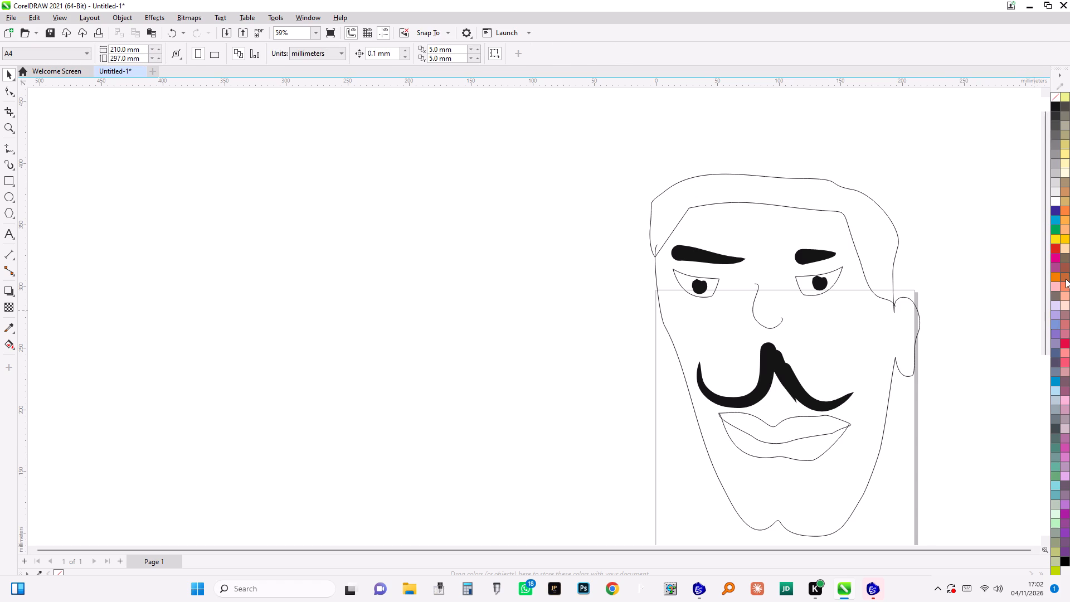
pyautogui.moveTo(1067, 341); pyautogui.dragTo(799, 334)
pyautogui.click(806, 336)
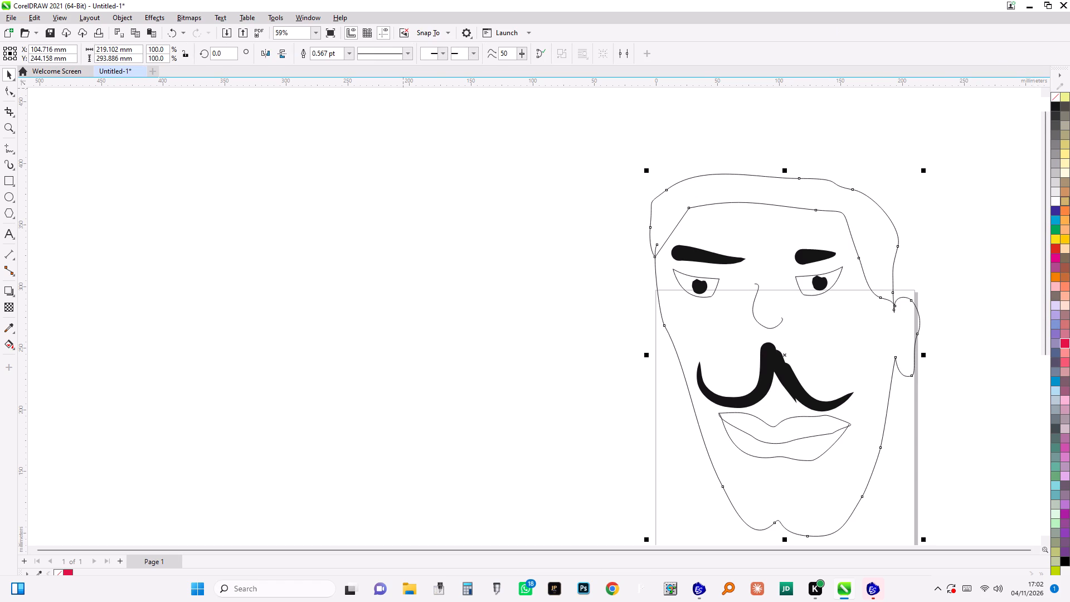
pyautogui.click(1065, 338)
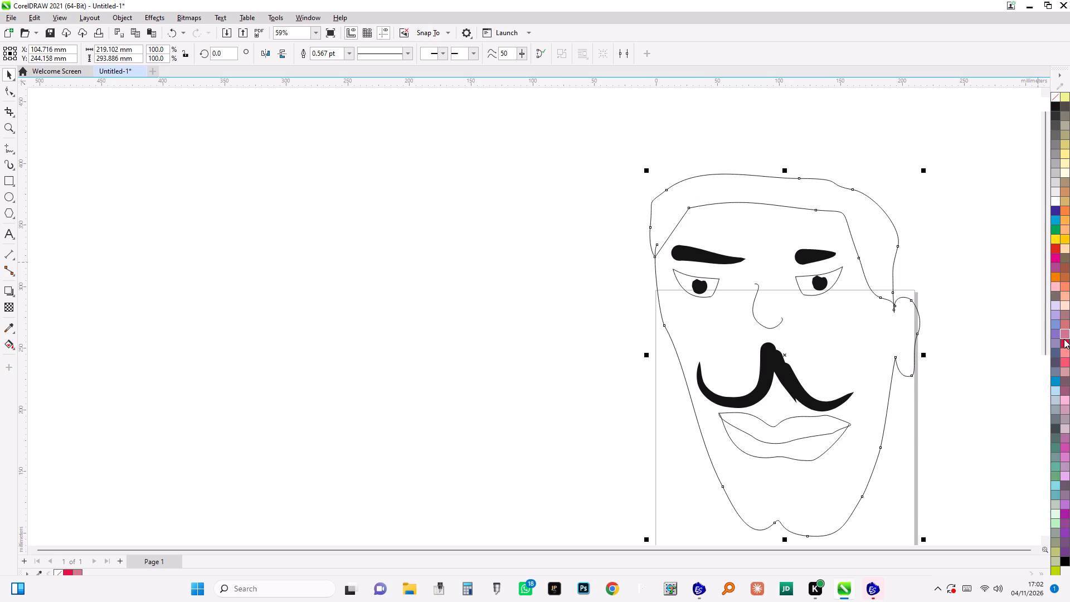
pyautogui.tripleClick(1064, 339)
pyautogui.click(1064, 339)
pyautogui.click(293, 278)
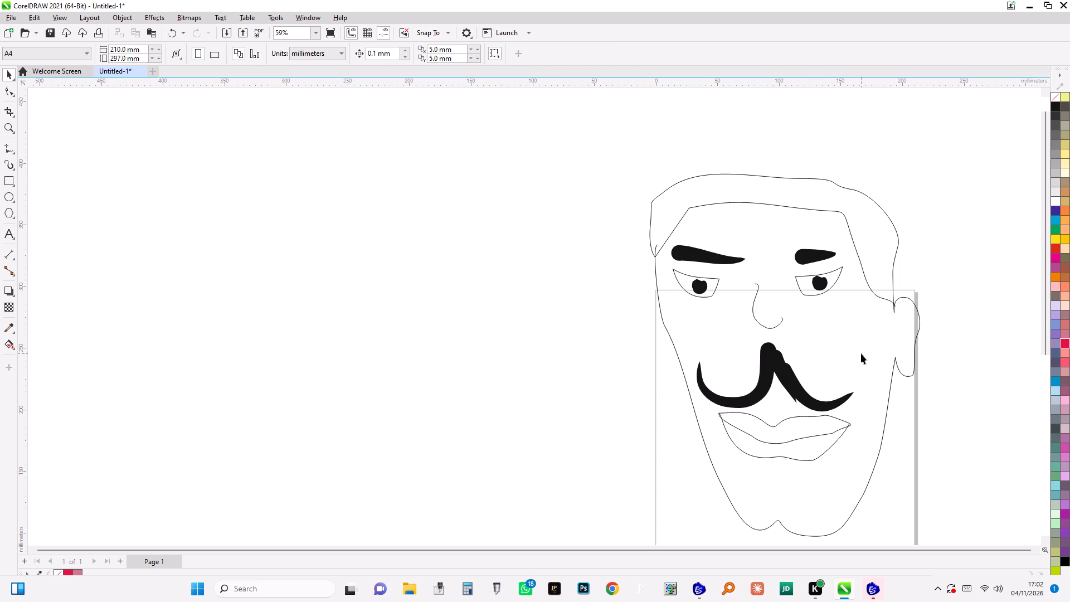
# Sketch short hair strands with the LiveSketch tool between the top of the head and the hairline above the left eyebrow and nose.
pyautogui.scroll(-3, 981, 535)
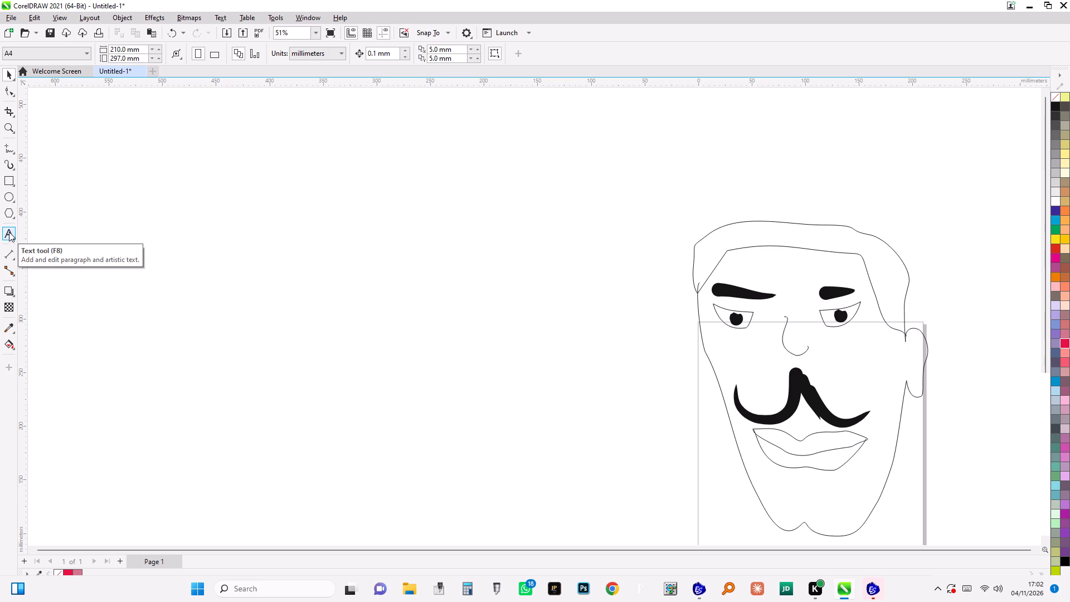
pyautogui.rightClick(12, 169)
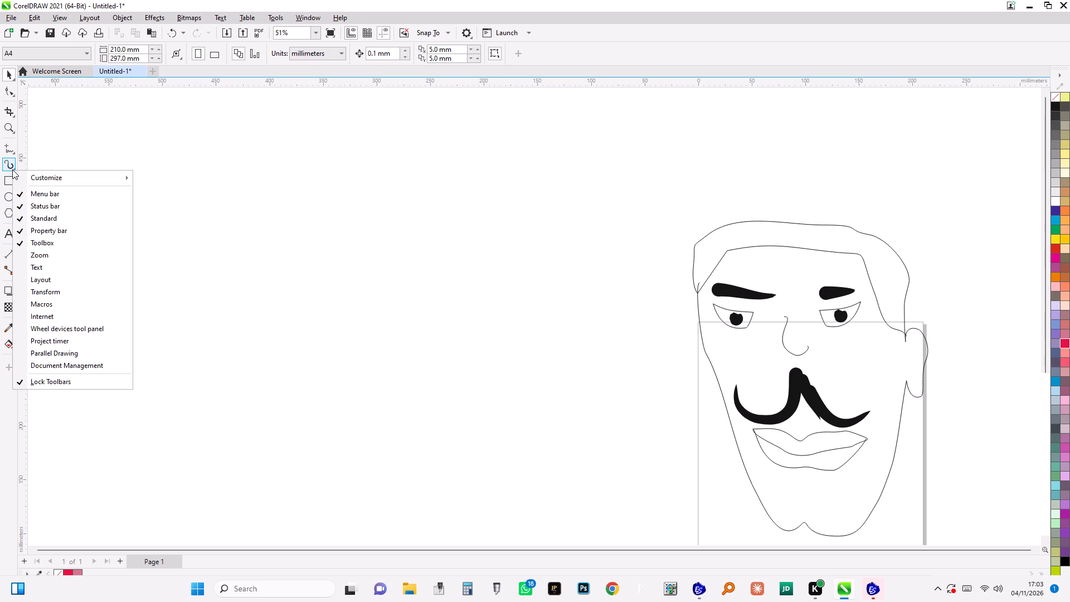
pyautogui.click(12, 169)
pyautogui.click(14, 170)
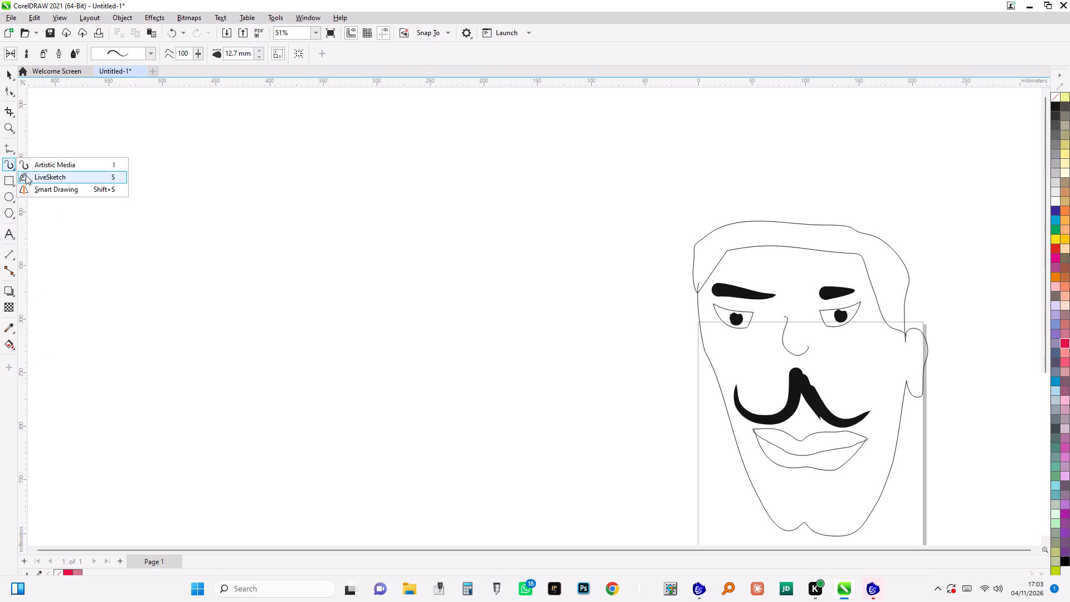
pyautogui.click(26, 175)
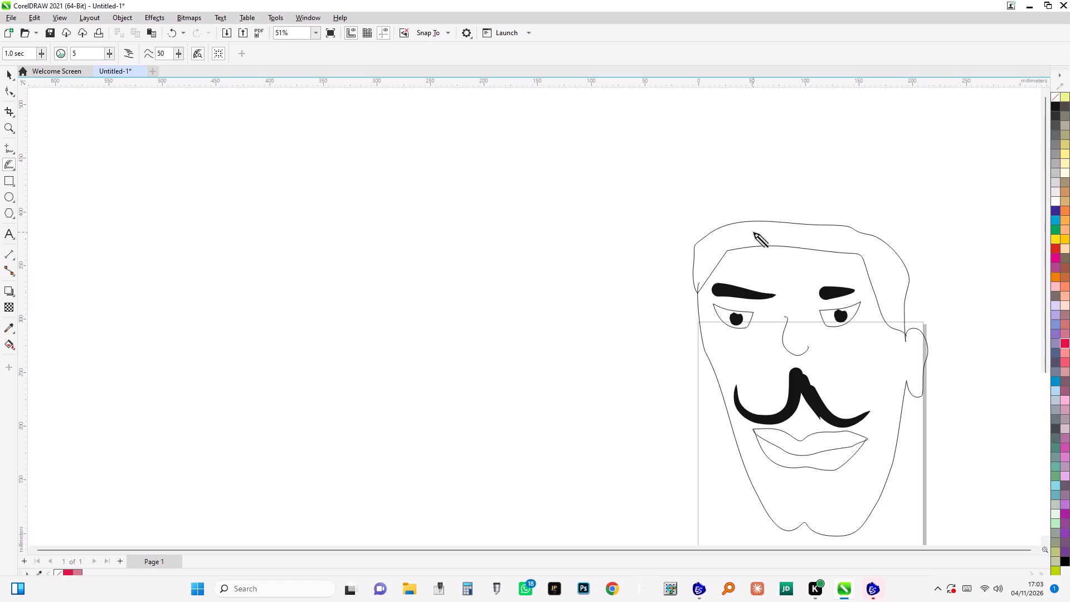
pyautogui.moveTo(753, 232); pyautogui.dragTo(766, 231)
pyautogui.moveTo(787, 232); pyautogui.dragTo(810, 236)
pyautogui.moveTo(769, 239); pyautogui.dragTo(786, 239)
pyautogui.click(743, 239)
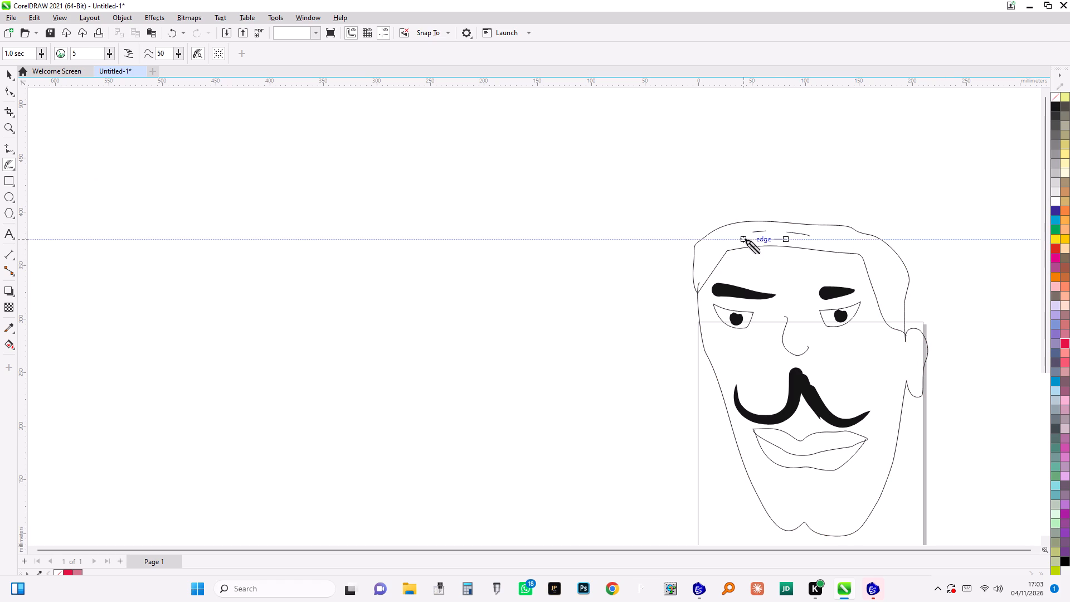
pyautogui.click(726, 241)
pyautogui.moveTo(733, 224); pyautogui.dragTo(735, 236)
pyautogui.moveTo(744, 219); pyautogui.dragTo(752, 234)
pyautogui.moveTo(768, 226); pyautogui.dragTo(776, 241)
pyautogui.moveTo(785, 233); pyautogui.dragTo(796, 244)
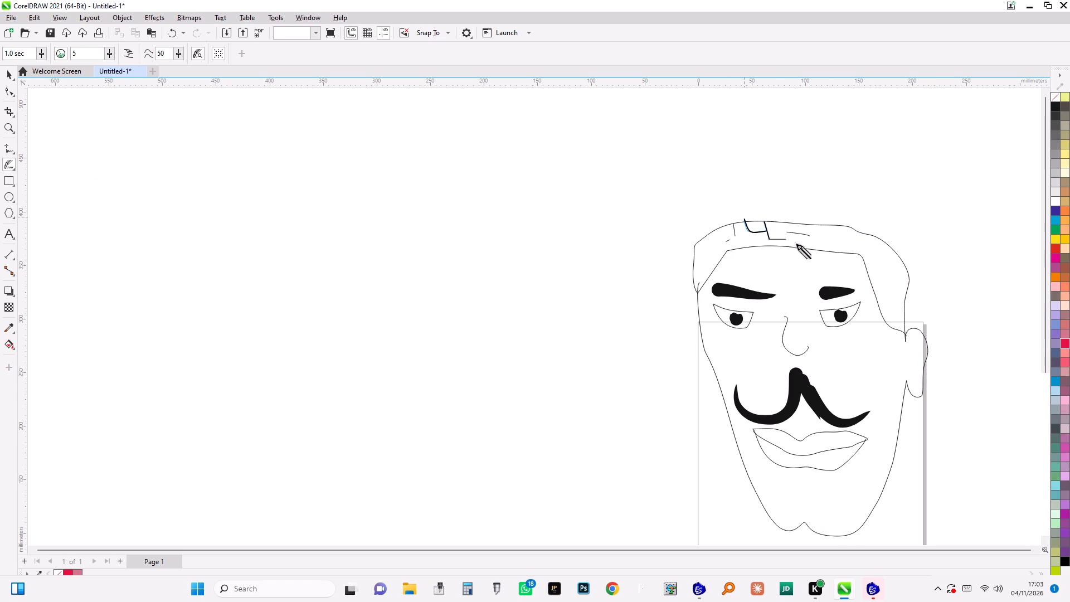
pyautogui.moveTo(796, 244); pyautogui.dragTo(797, 244)
# Sketch more short hair strands along the upper right of the hair and down its side to the ear.
pyautogui.moveTo(811, 221); pyautogui.dragTo(824, 230)
pyautogui.moveTo(831, 224); pyautogui.dragTo(842, 231)
pyautogui.moveTo(849, 227); pyautogui.dragTo(871, 244)
pyautogui.moveTo(873, 241); pyautogui.dragTo(879, 253)
pyautogui.moveTo(884, 250); pyautogui.dragTo(891, 268)
pyautogui.moveTo(892, 271); pyautogui.dragTo(892, 287)
pyautogui.moveTo(894, 288); pyautogui.dragTo(897, 297)
pyautogui.moveTo(897, 301); pyautogui.dragTo(896, 310)
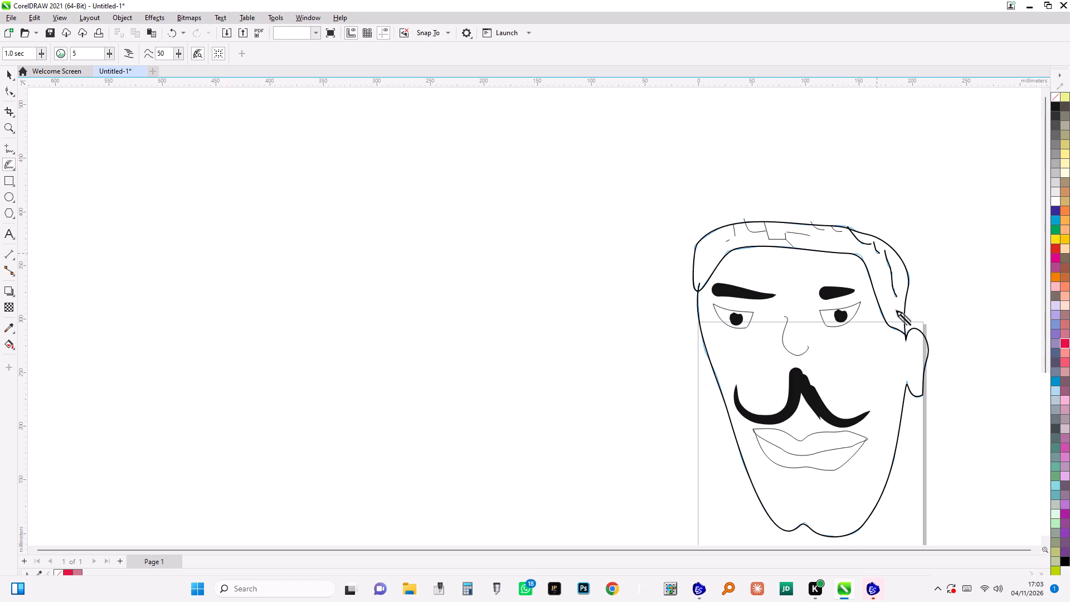
pyautogui.moveTo(896, 310); pyautogui.dragTo(896, 310)
pyautogui.moveTo(896, 314); pyautogui.dragTo(895, 326)
pyautogui.click(896, 324)
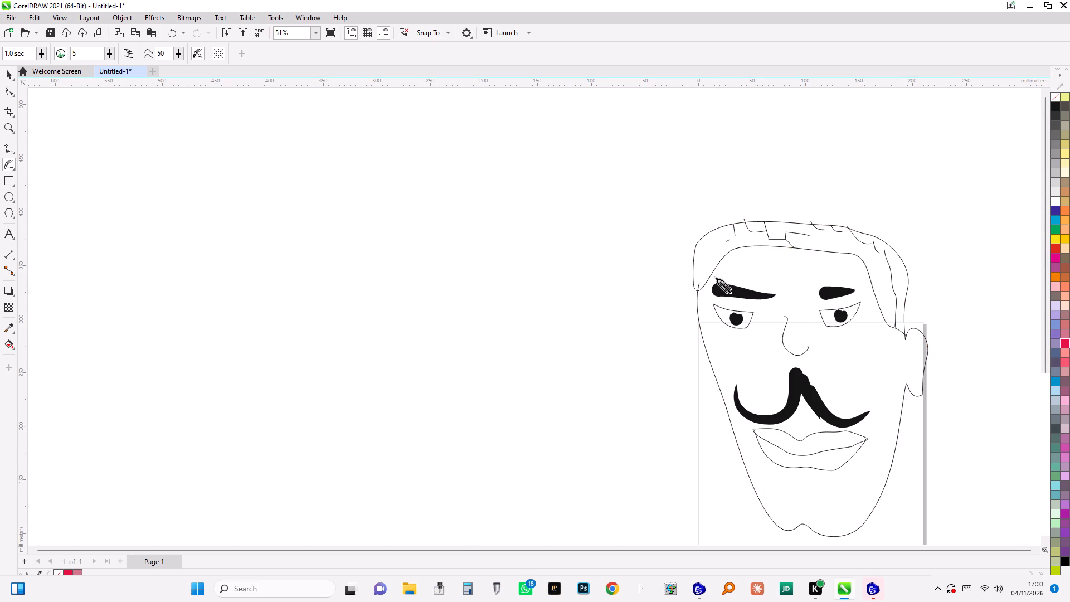
# Sketch a sideburn stroke down the left temple from the end of the hairline.
pyautogui.moveTo(713, 277); pyautogui.dragTo(703, 327)
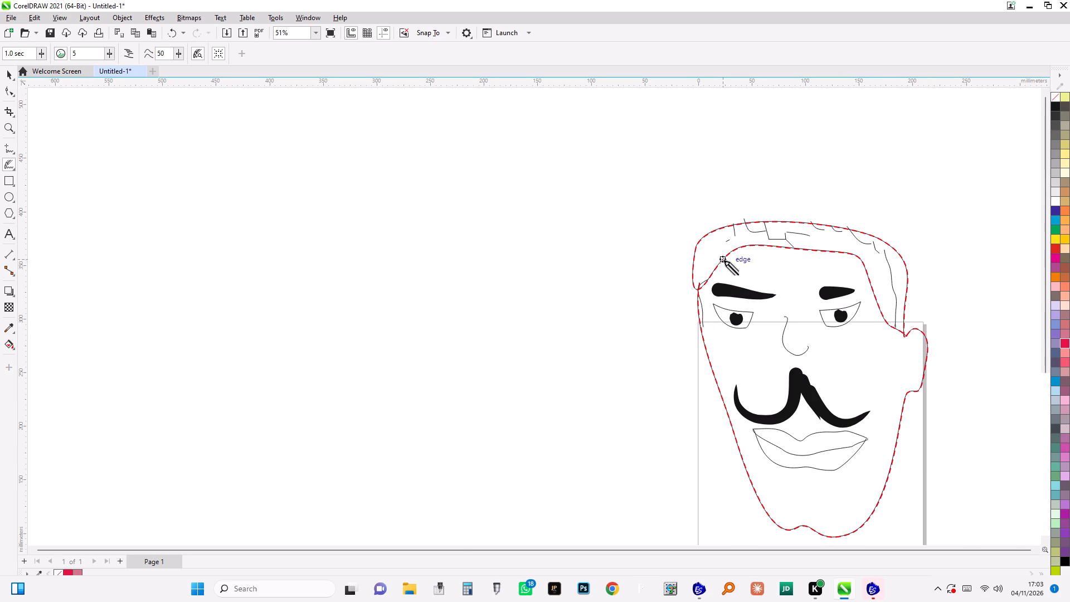
# Scribble dense overlapping hair strokes back and forth across the top of the head with the LiveSketch tool.
pyautogui.moveTo(724, 259); pyautogui.dragTo(872, 249)
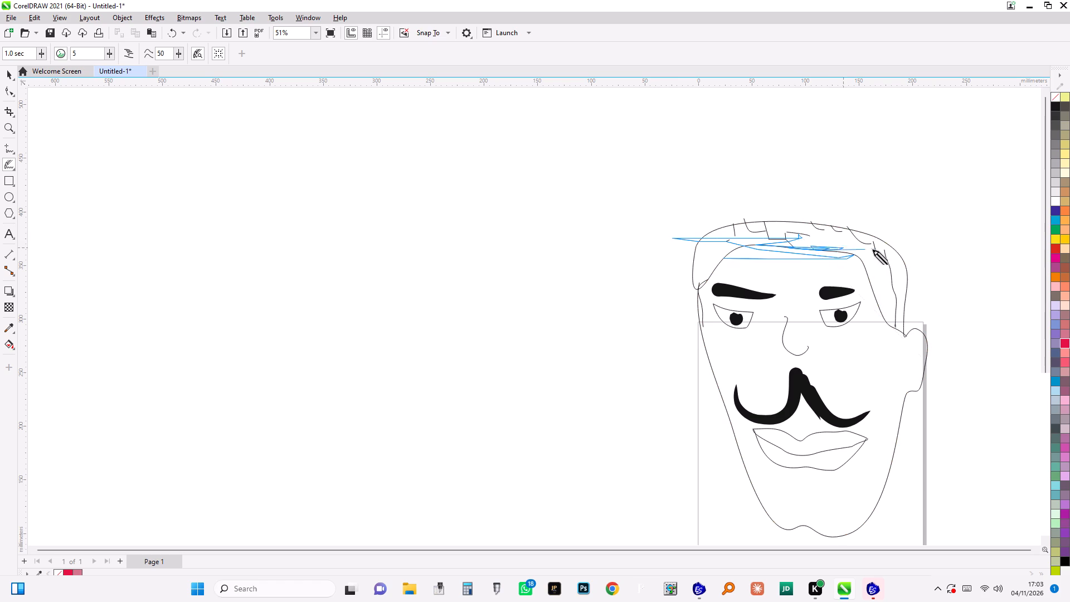
pyautogui.moveTo(872, 249); pyautogui.dragTo(751, 205)
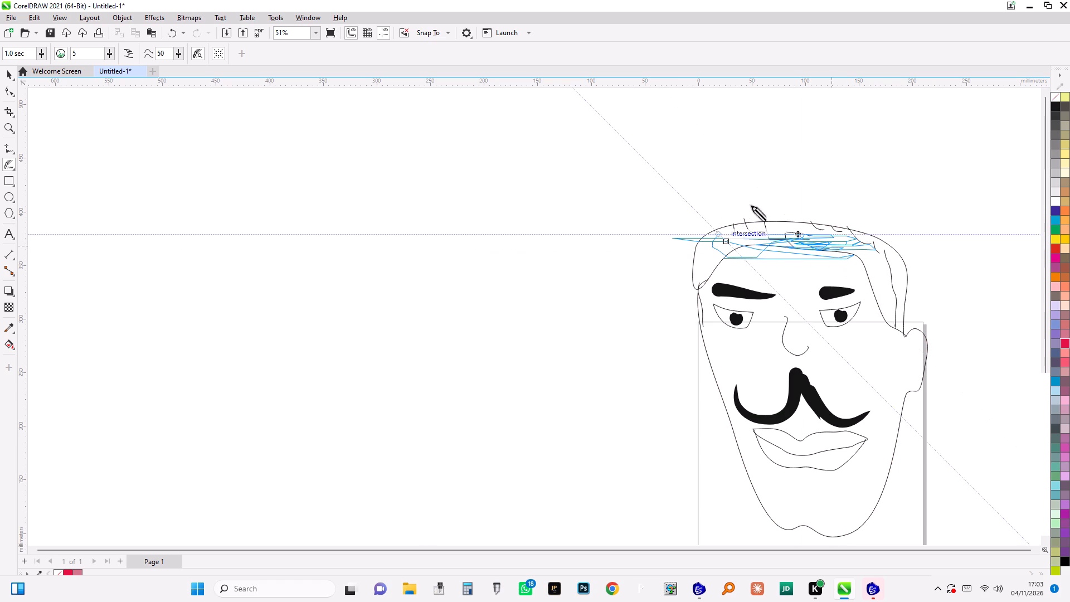
pyautogui.moveTo(751, 205); pyautogui.dragTo(870, 245)
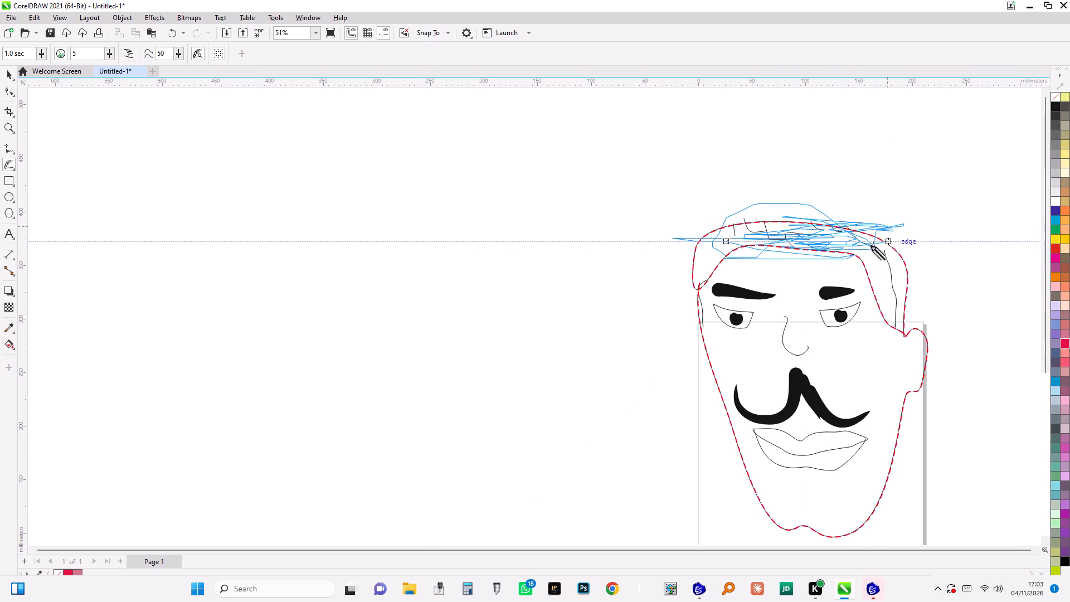
pyautogui.moveTo(870, 245); pyautogui.dragTo(763, 236)
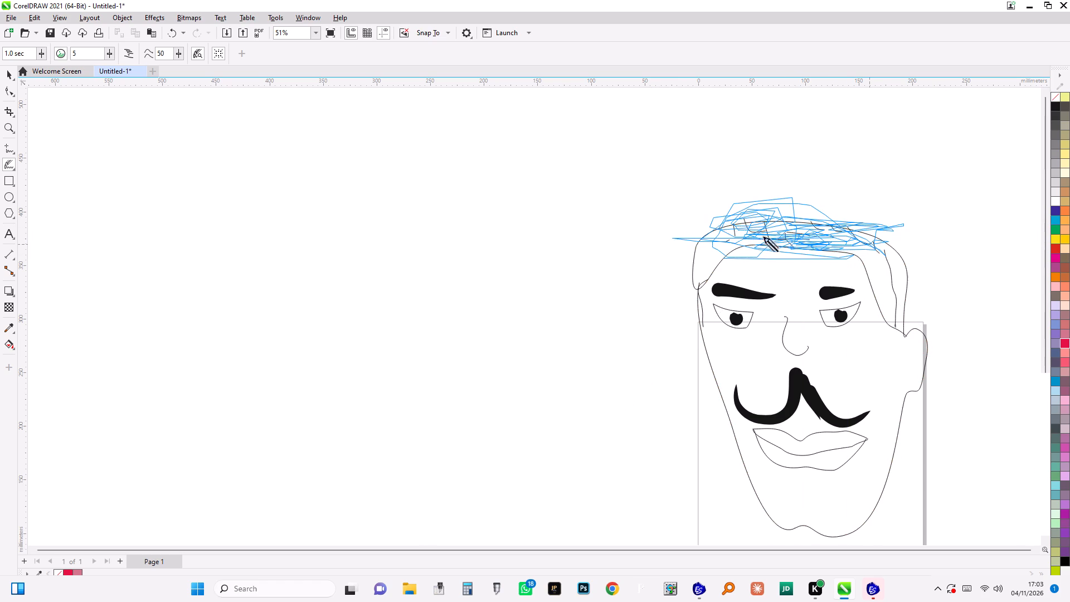
pyautogui.moveTo(763, 236); pyautogui.dragTo(760, 225)
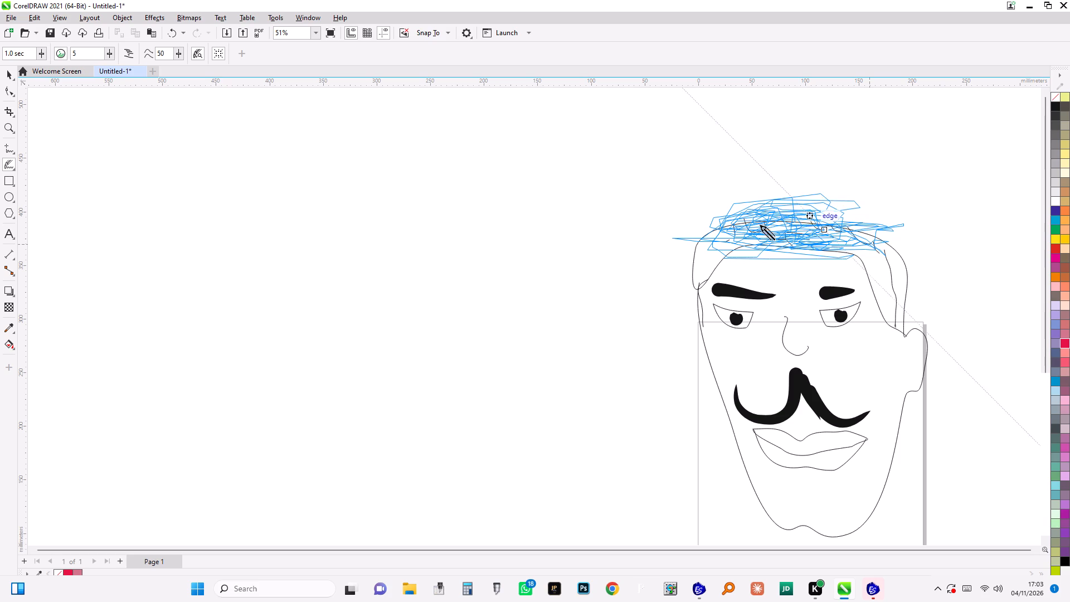
pyautogui.moveTo(760, 225); pyautogui.dragTo(780, 220)
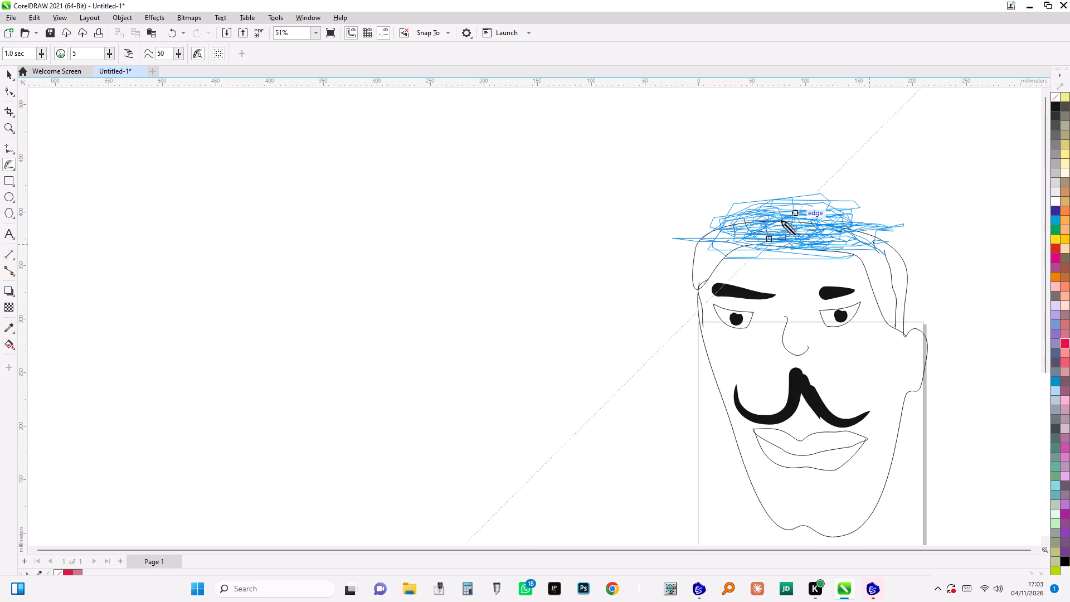
# Add one more scribbled hair stroke to the dense hair on top of the head with the LiveSketch tool.
pyautogui.moveTo(780, 220); pyautogui.dragTo(770, 208)
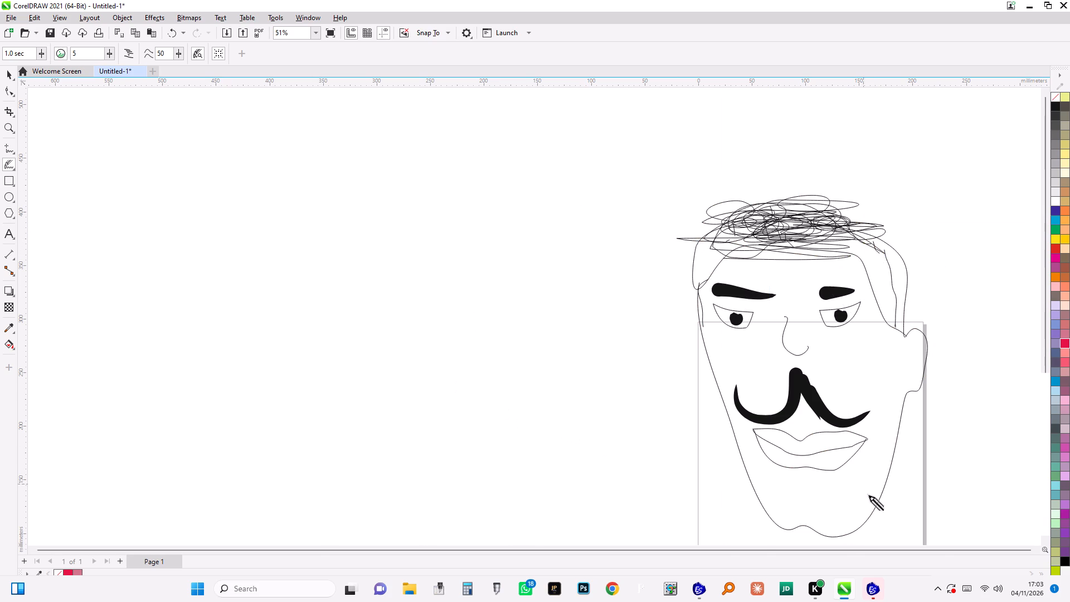
pyautogui.click(844, 396)
# Sketch the inner curve of the ear and a short stroke on the face just in front of it.
pyautogui.moveTo(908, 360); pyautogui.dragTo(912, 346)
pyautogui.moveTo(912, 346); pyautogui.dragTo(904, 377)
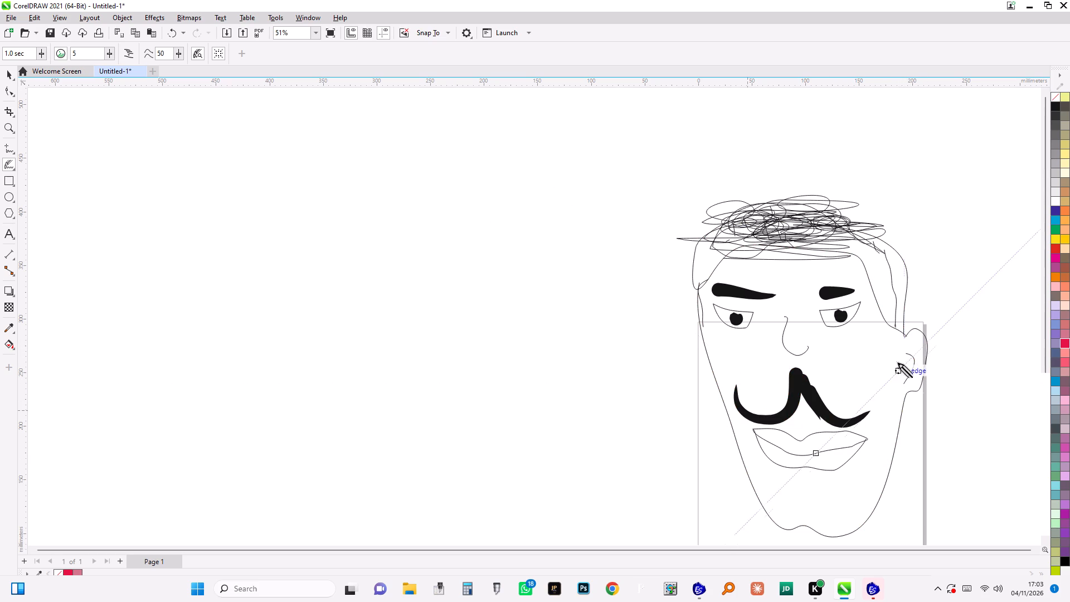
pyautogui.moveTo(896, 348); pyautogui.dragTo(893, 381)
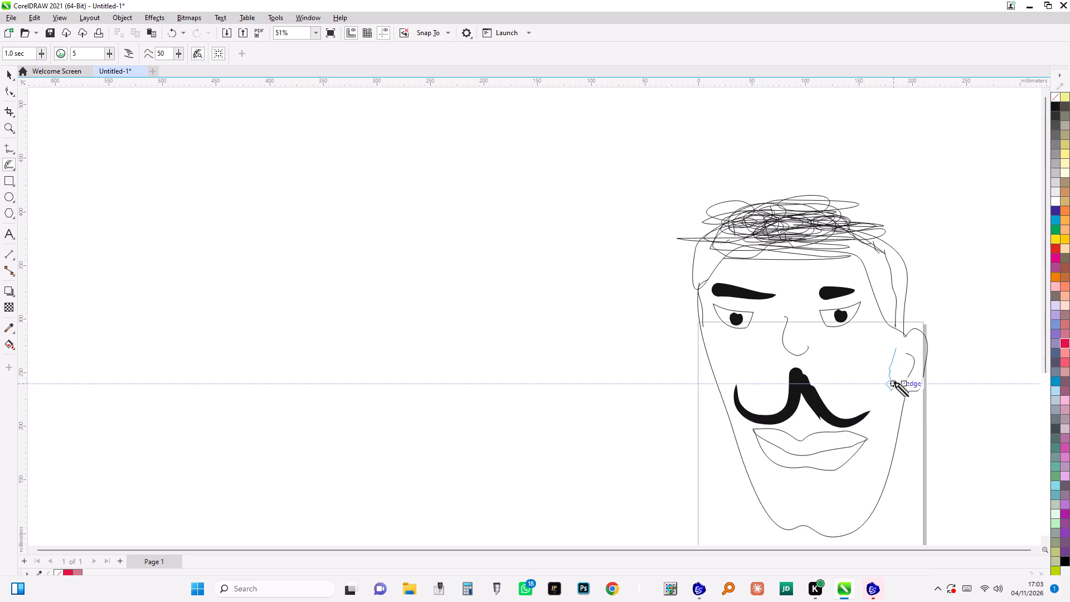
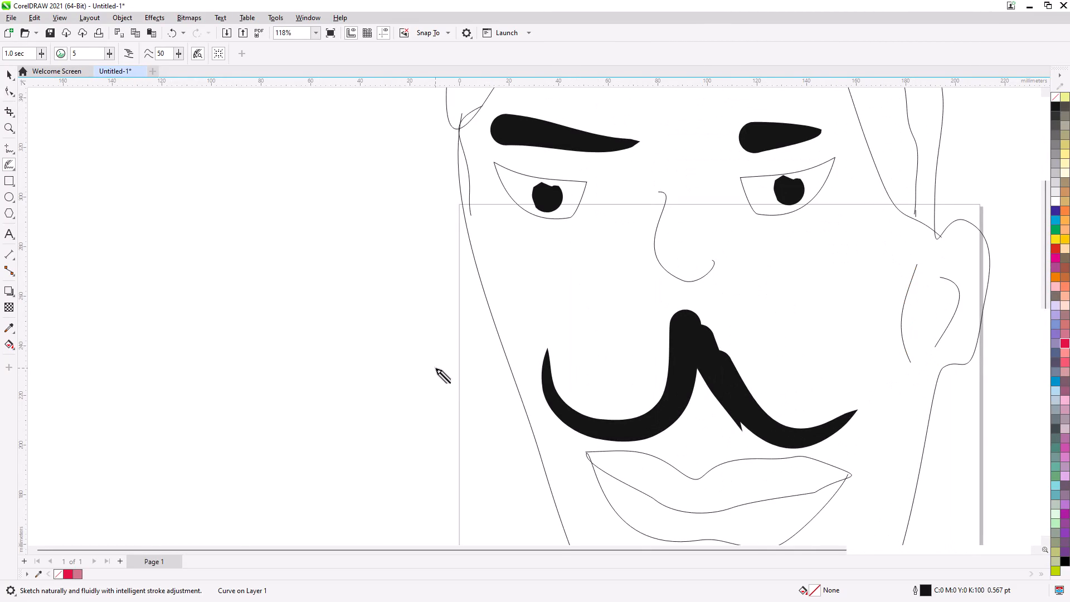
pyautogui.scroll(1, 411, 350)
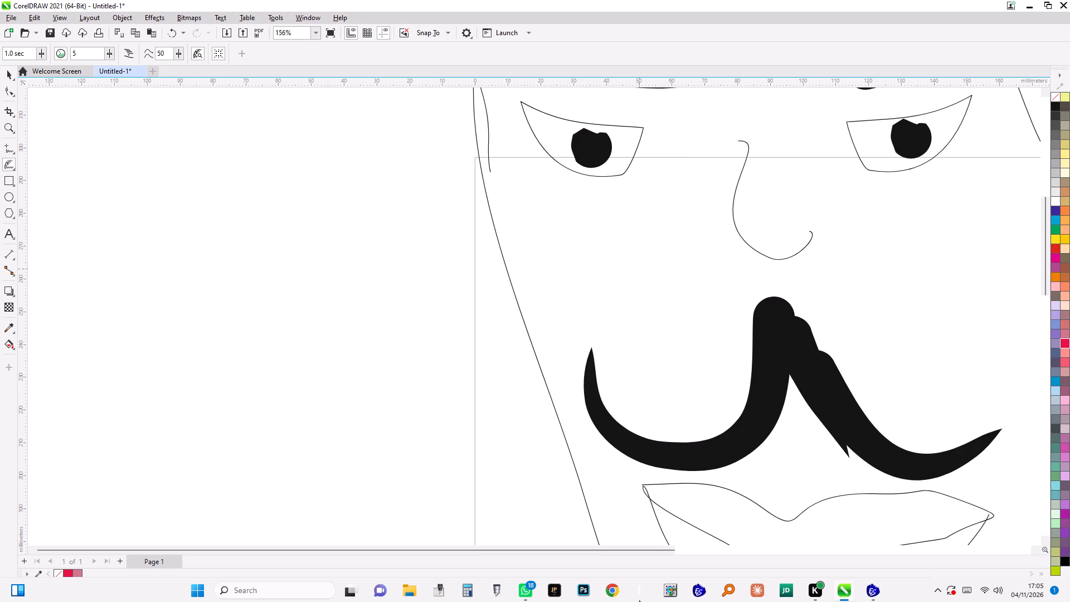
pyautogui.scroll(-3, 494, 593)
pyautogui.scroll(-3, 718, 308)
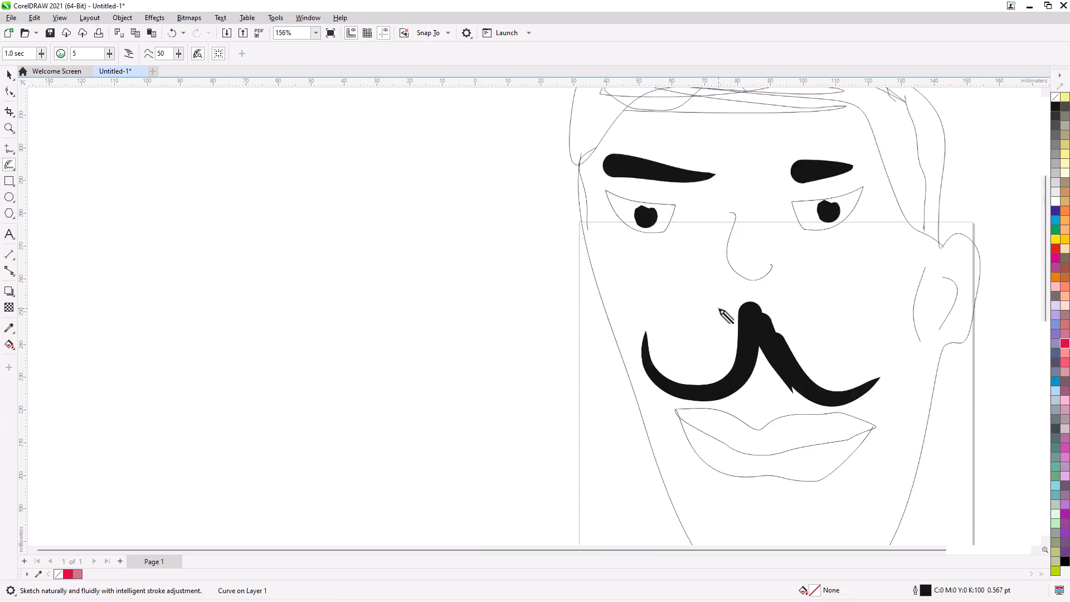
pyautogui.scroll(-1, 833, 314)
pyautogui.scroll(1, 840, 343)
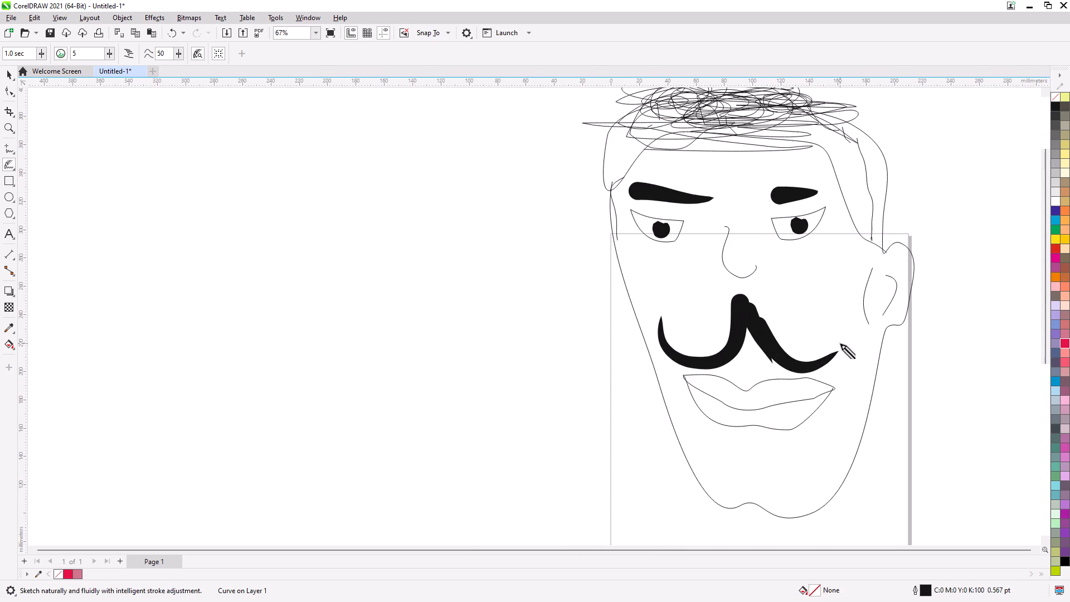
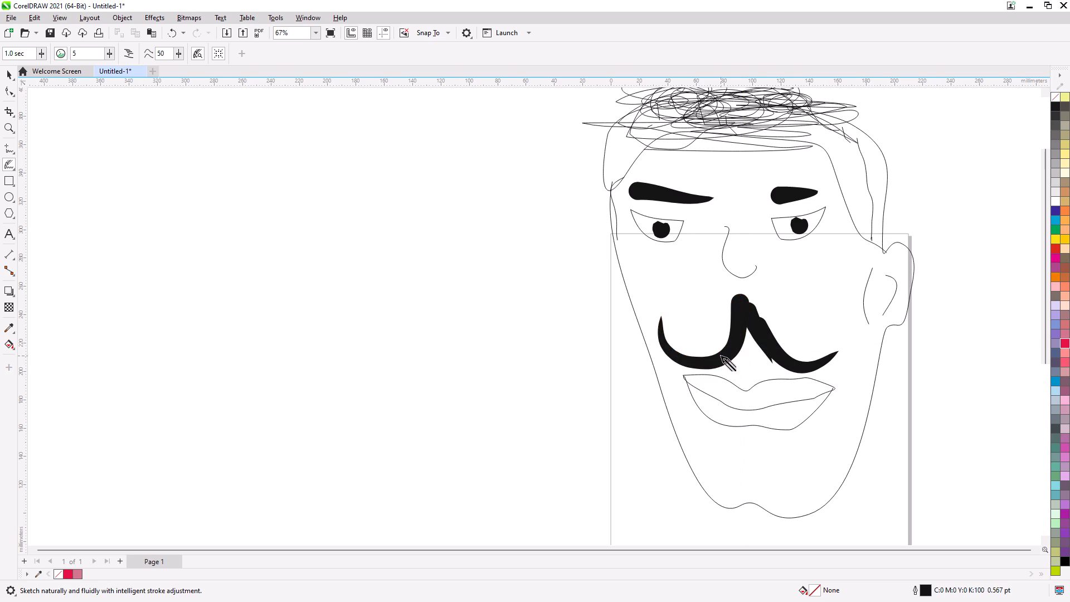
# Select the black pupil of the eye nearest the ear.
pyautogui.click(800, 226)
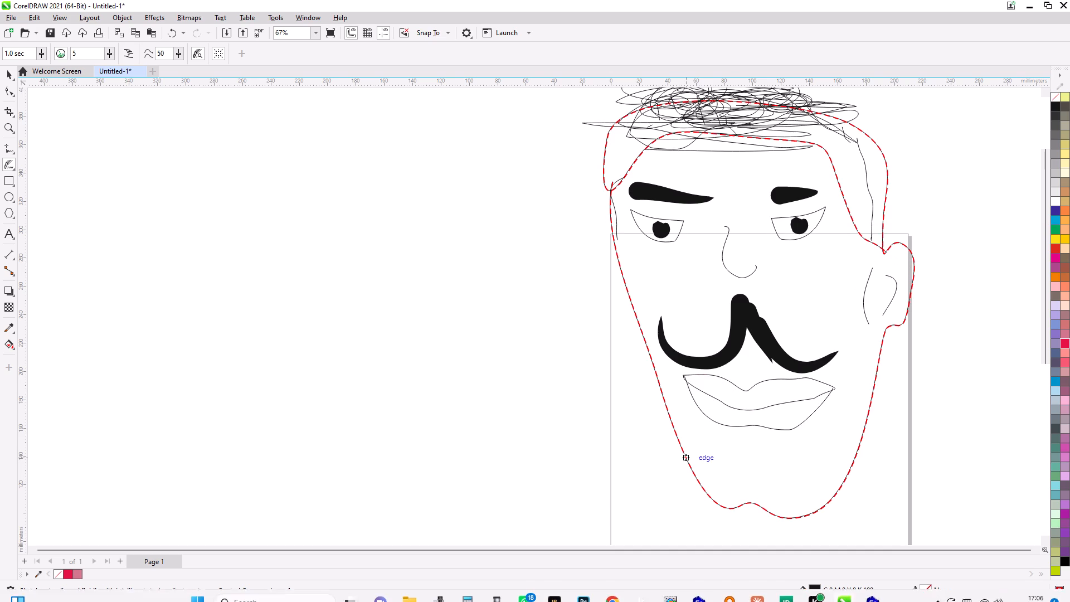
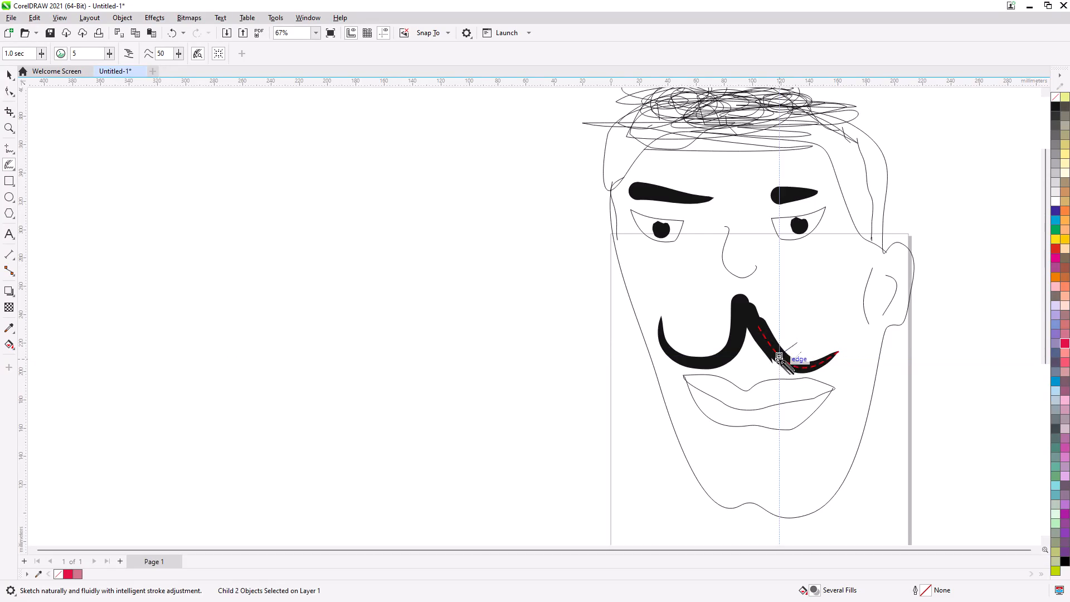
# Sketch short, slanted hair strokes with Live Sketch along the upper edge of the moustache half nearest the ear, working up towards the nose.
pyautogui.moveTo(779, 358); pyautogui.dragTo(790, 349)
pyautogui.click(783, 344)
pyautogui.moveTo(774, 345); pyautogui.dragTo(779, 339)
pyautogui.moveTo(775, 341); pyautogui.dragTo(780, 331)
pyautogui.click(776, 334)
pyautogui.moveTo(771, 332); pyautogui.dragTo(775, 326)
pyautogui.moveTo(770, 329); pyautogui.dragTo(774, 319)
pyautogui.moveTo(767, 323); pyautogui.dragTo(770, 316)
pyautogui.moveTo(757, 324); pyautogui.dragTo(763, 314)
pyautogui.click(761, 316)
pyautogui.moveTo(756, 316); pyautogui.dragTo(757, 311)
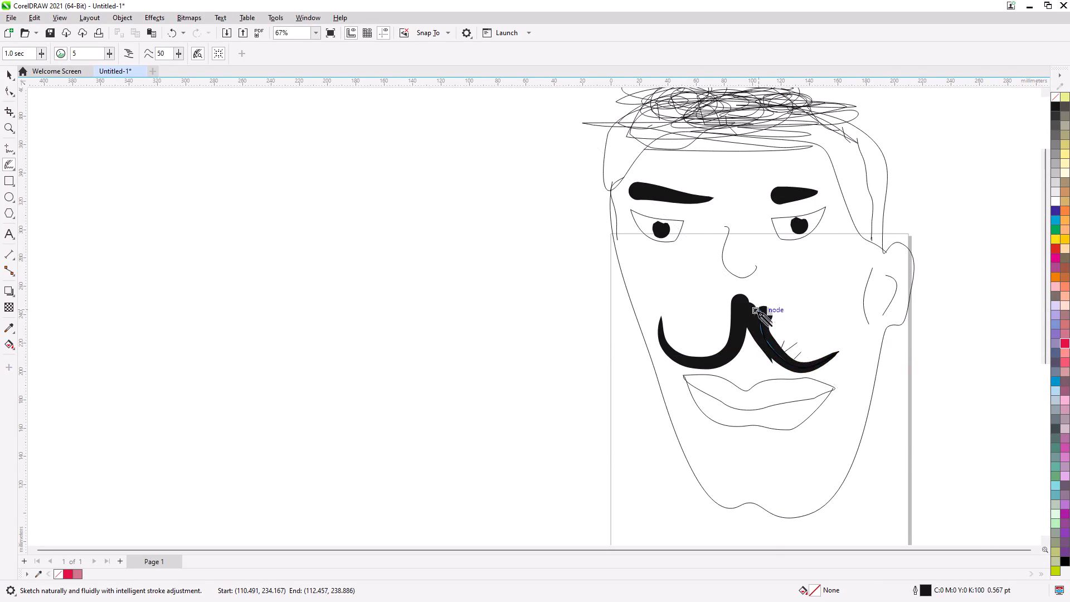
pyautogui.moveTo(751, 314); pyautogui.dragTo(754, 307)
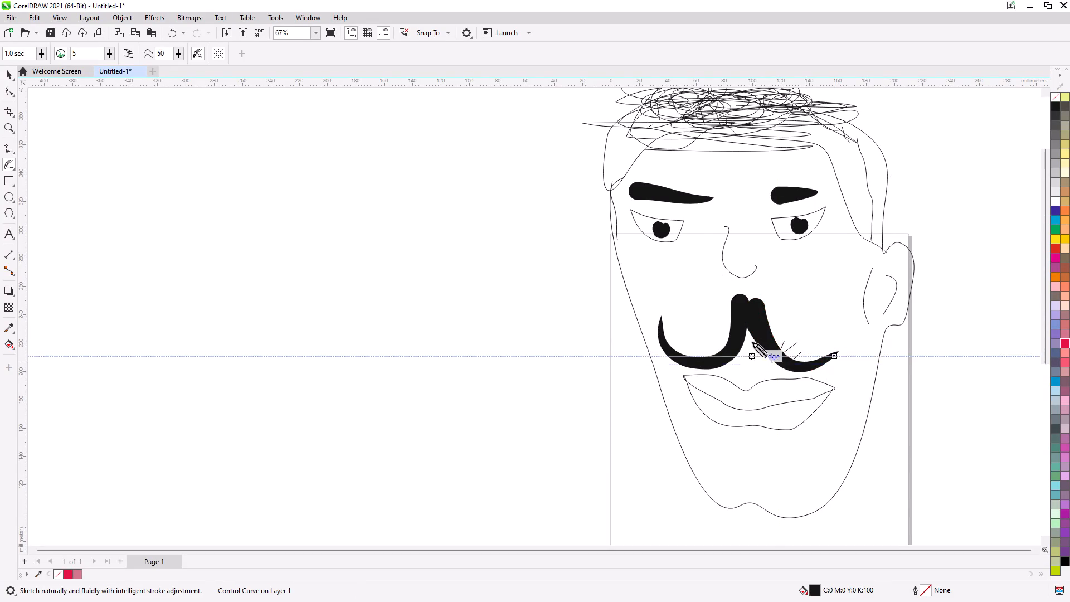
# Sketch a longer stroke down the length of the moustache half nearest the ear, following its curve towards the tip.
pyautogui.click(759, 329)
pyautogui.moveTo(765, 339); pyautogui.dragTo(802, 365)
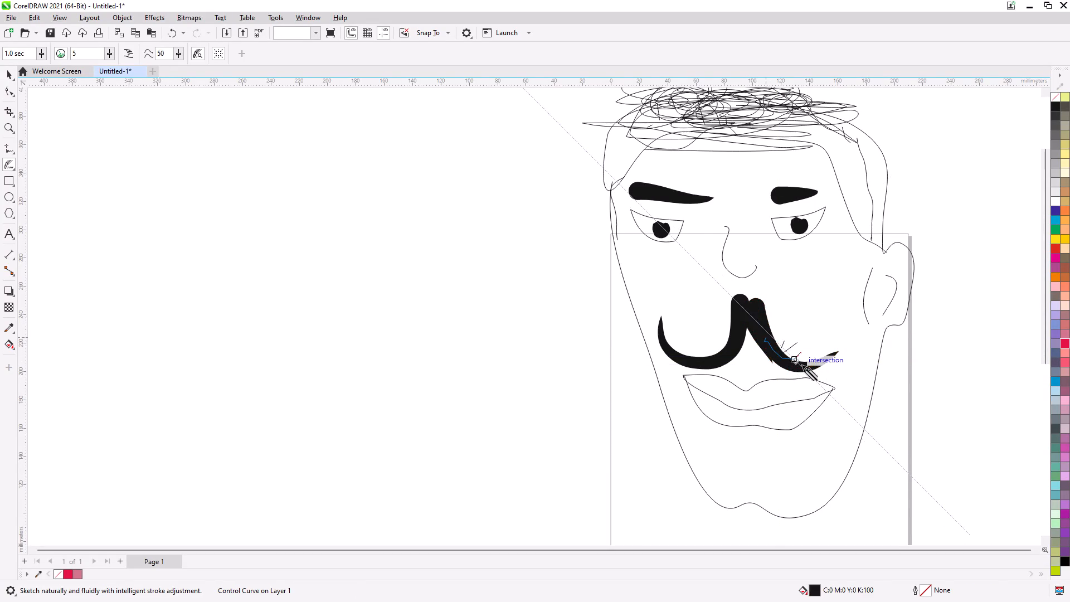
# Add thin Live Sketch strokes over the moustache, down the half away from the ear towards the lips and across the ear-side half out past the cheek.
pyautogui.moveTo(802, 365); pyautogui.dragTo(810, 365)
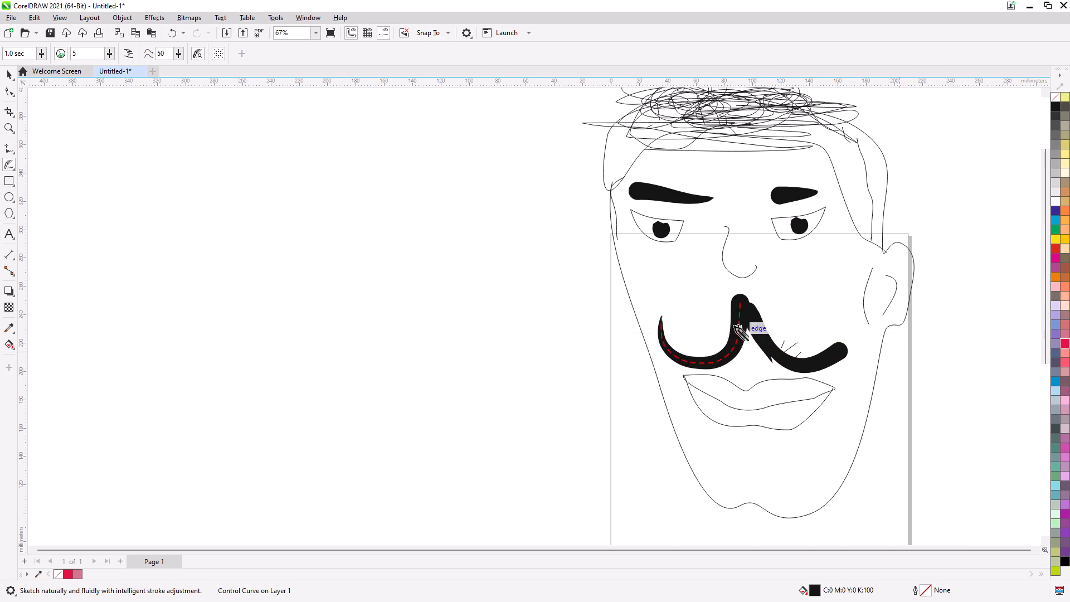
pyautogui.moveTo(737, 305); pyautogui.dragTo(699, 372)
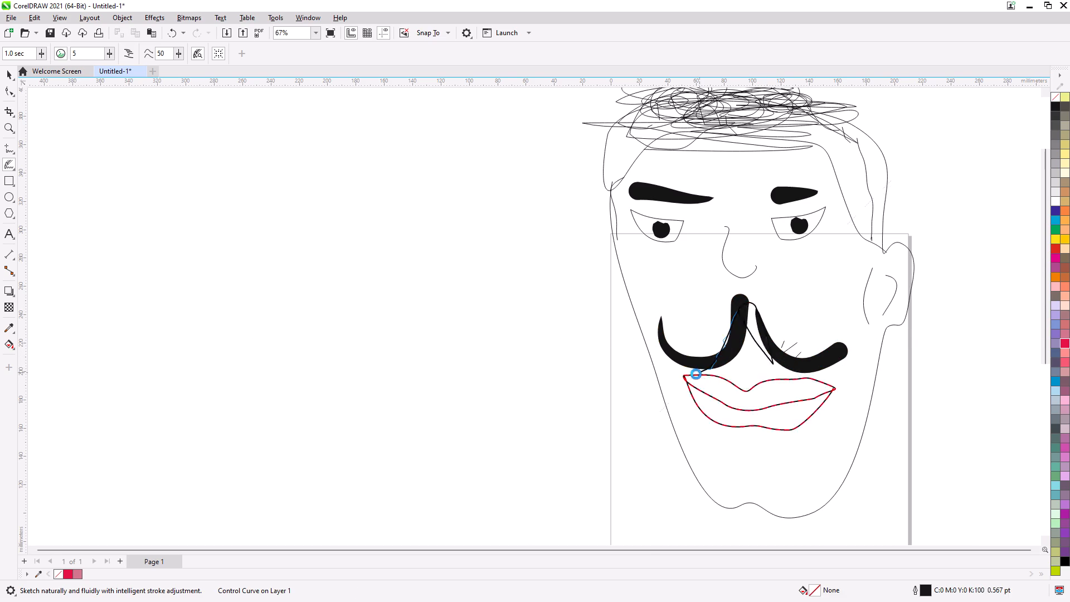
pyautogui.moveTo(727, 328); pyautogui.dragTo(1030, 410)
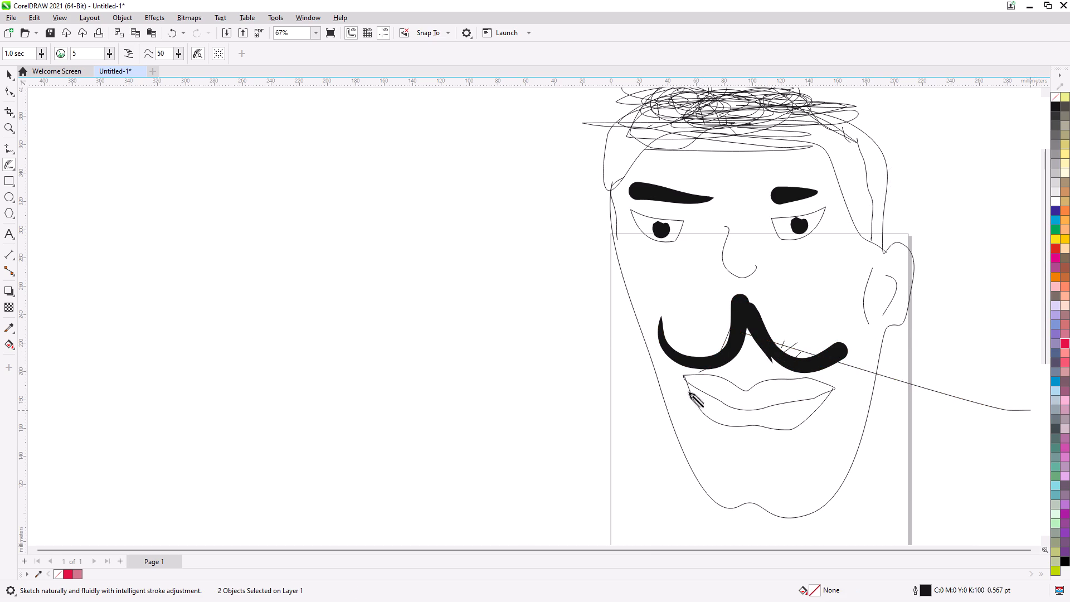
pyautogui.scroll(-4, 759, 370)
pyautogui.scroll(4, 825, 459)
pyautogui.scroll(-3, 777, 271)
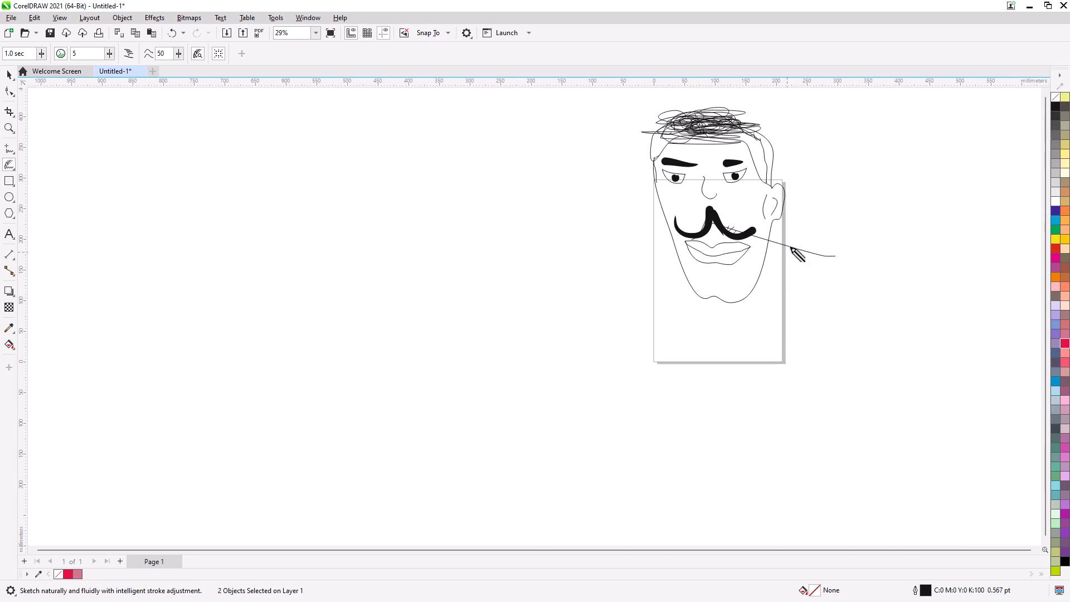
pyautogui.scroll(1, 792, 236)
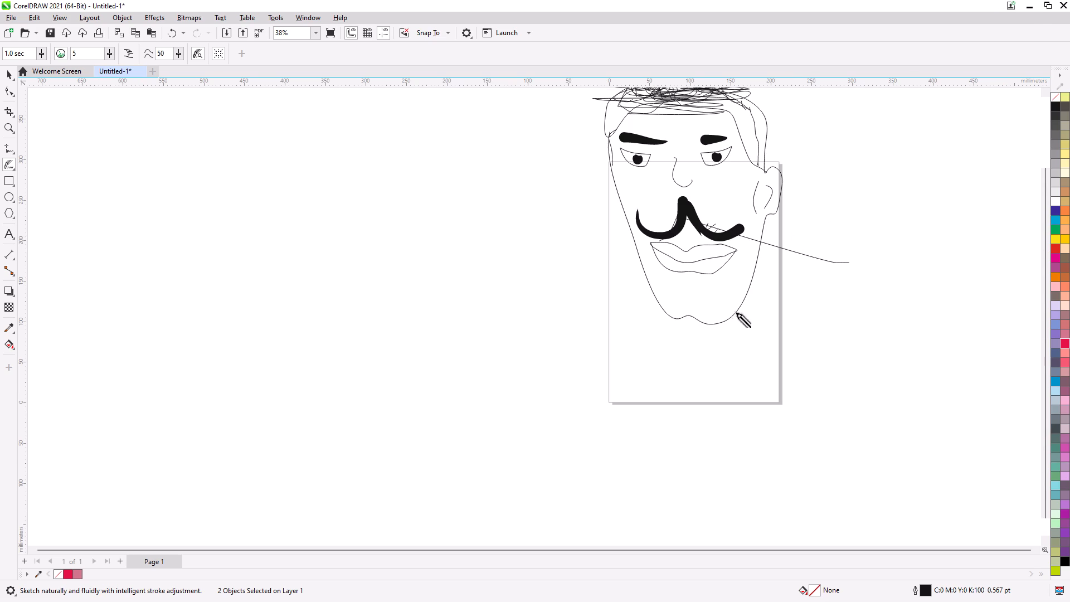
# Switch to the embroidery software with the empty Tajima design Design1.
pyautogui.click(882, 601)
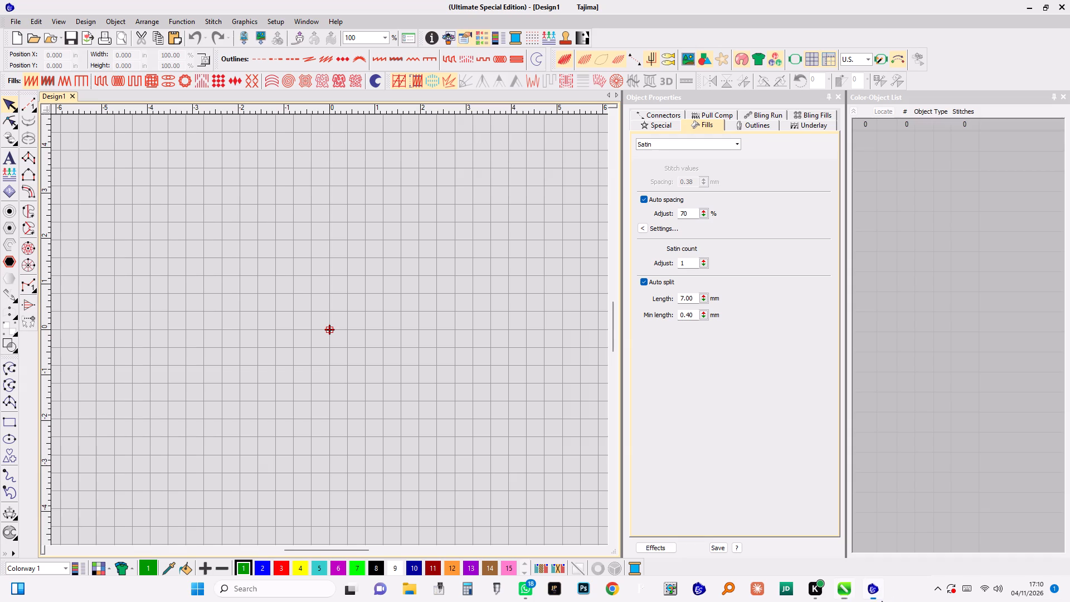
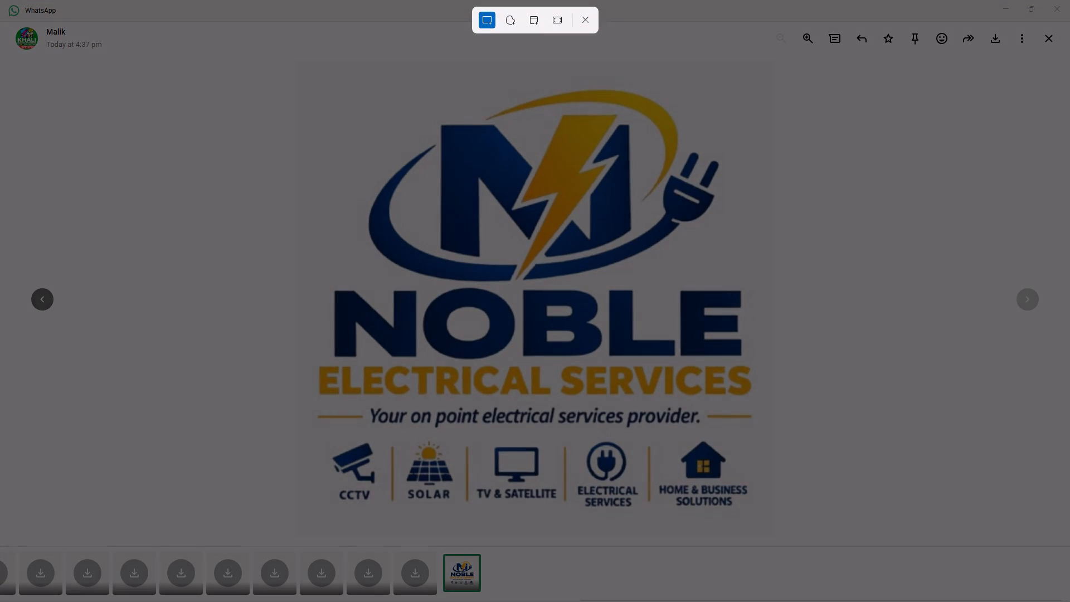
# Capture a rectangular screen snip of the full Noble Electrical Services logo, from the lightning-bolt emblem down to the row of service icons.
pyautogui.moveTo(298, 66); pyautogui.dragTo(630, 216)
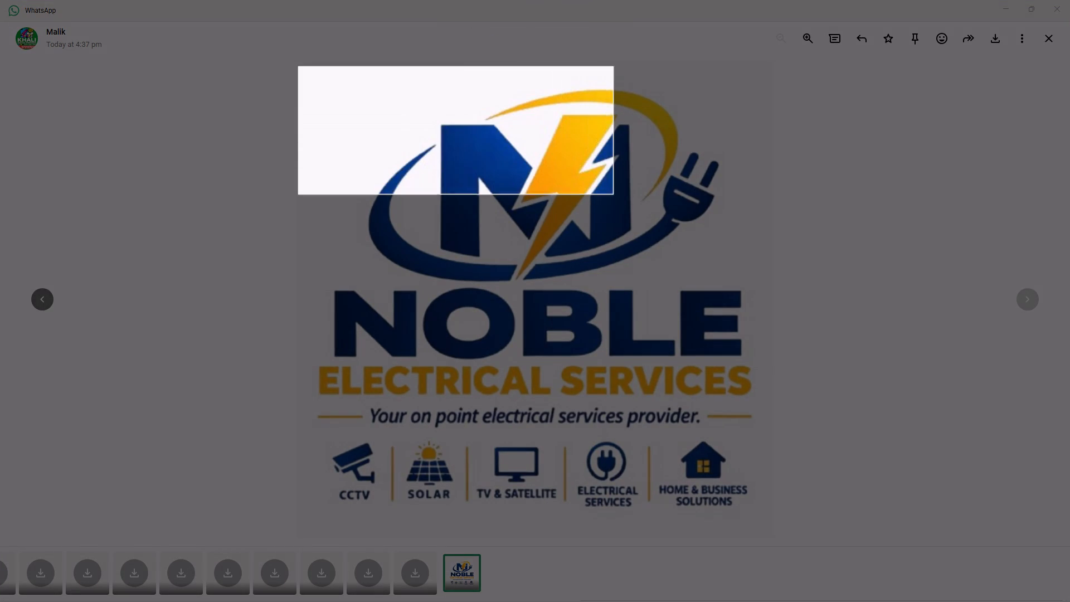
pyautogui.moveTo(630, 216); pyautogui.dragTo(775, 520)
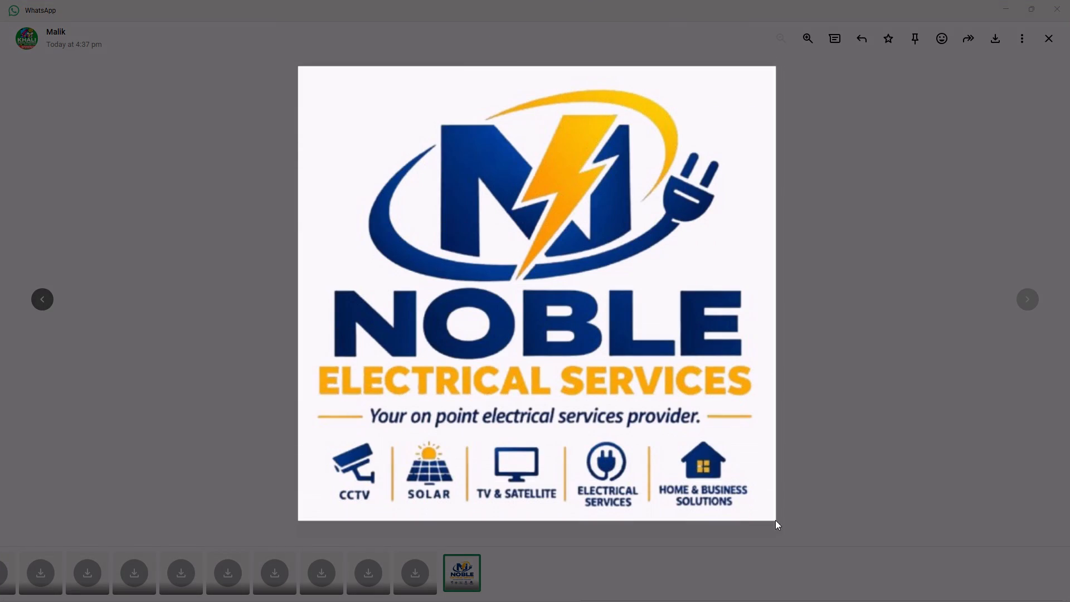
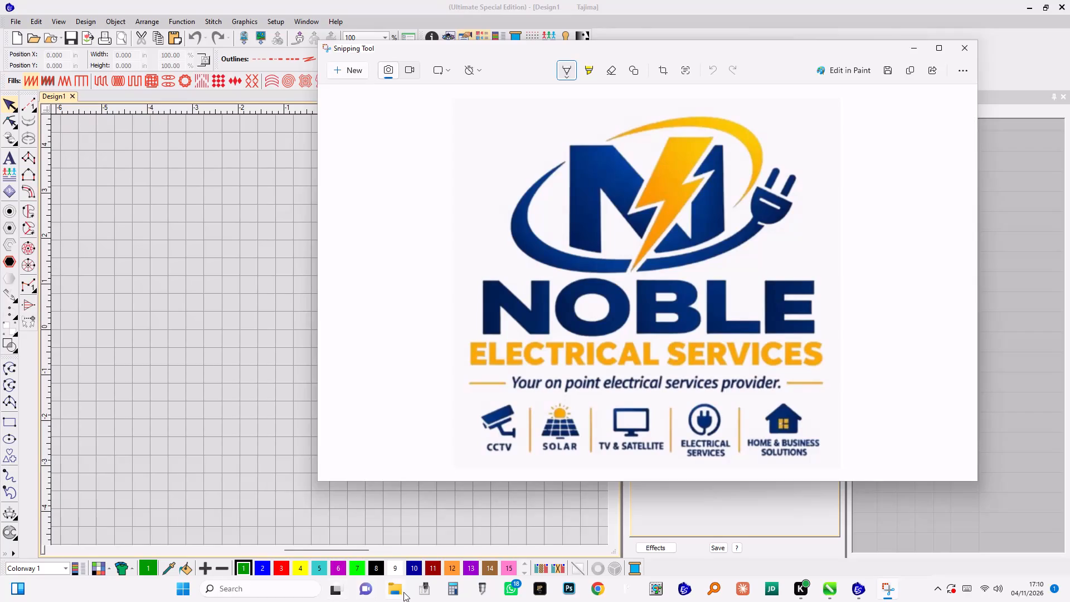
pyautogui.click(403, 592)
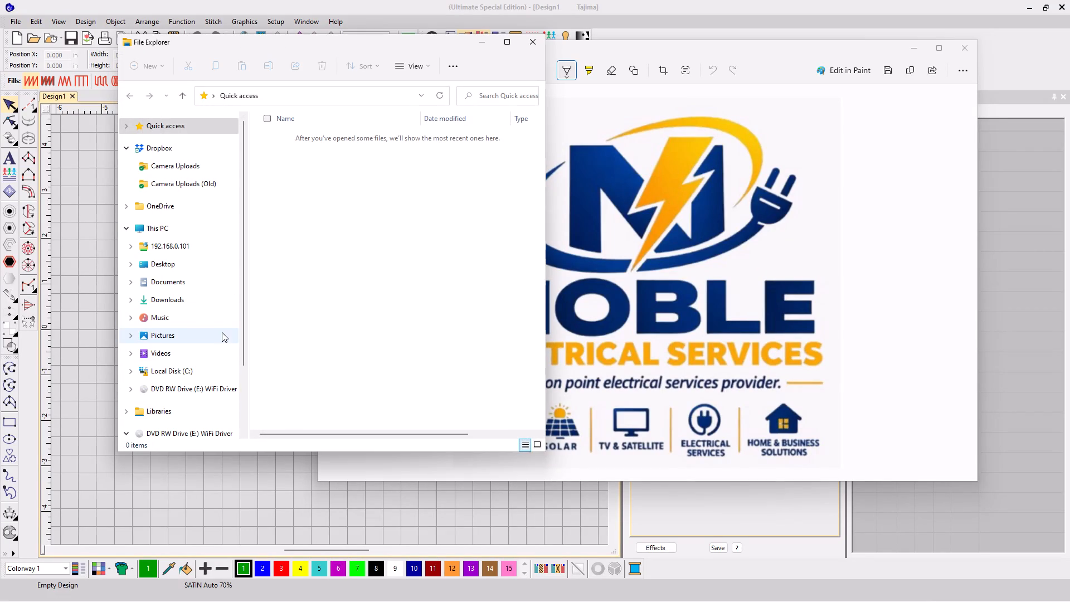
pyautogui.click(191, 328)
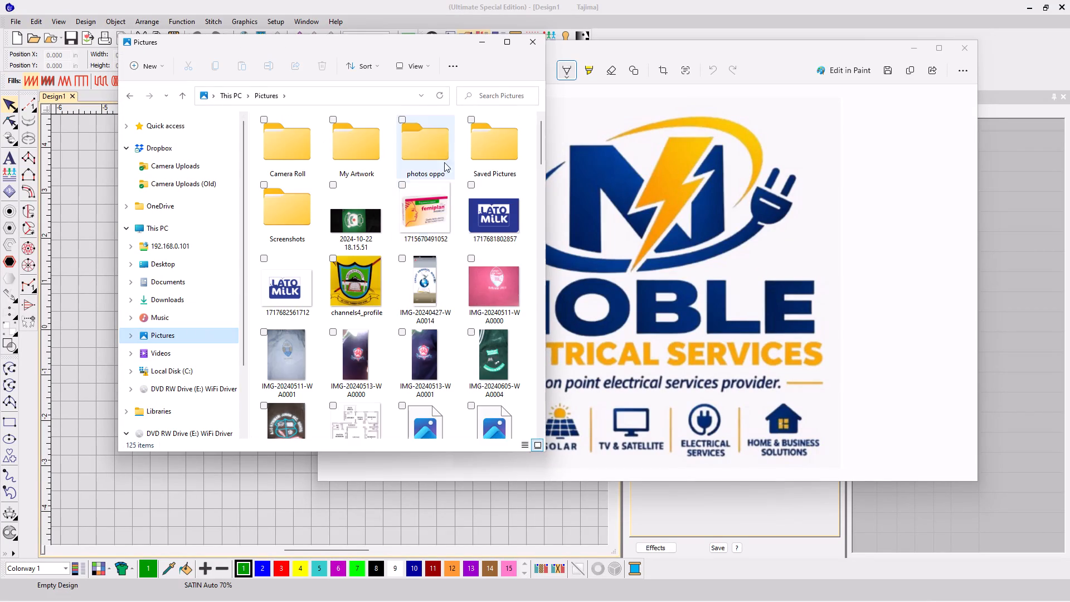
pyautogui.doubleClick(314, 213)
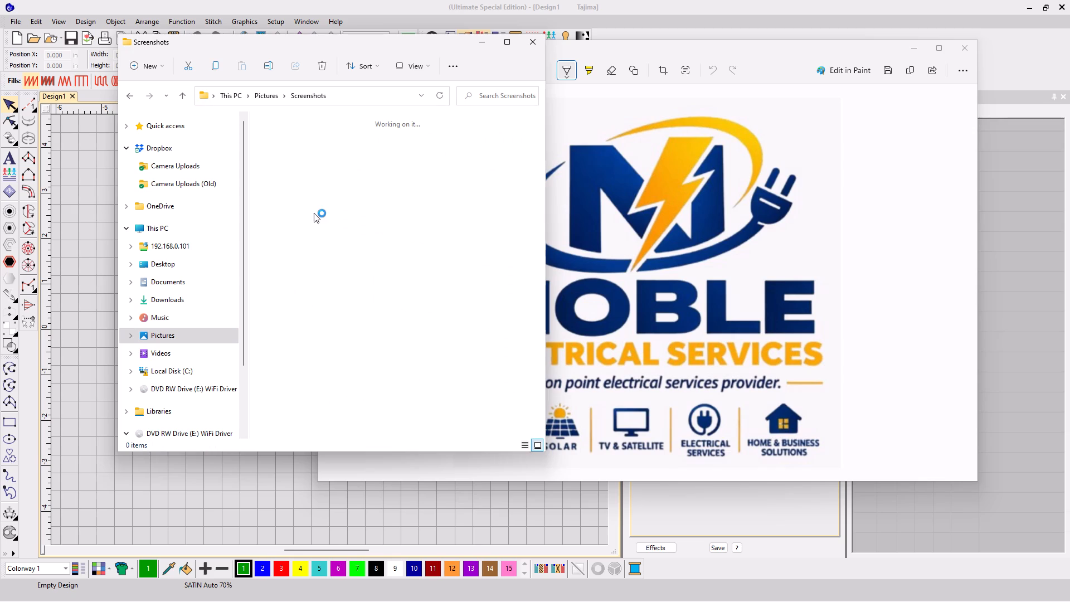
pyautogui.moveTo(541, 126); pyautogui.dragTo(542, 287)
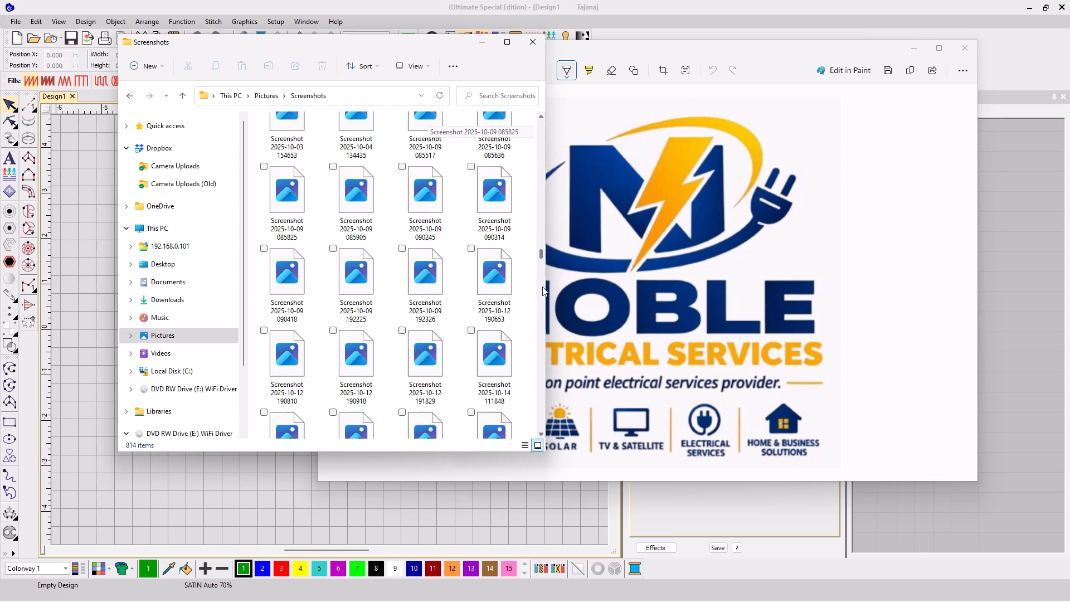
pyautogui.moveTo(542, 287); pyautogui.dragTo(547, 432)
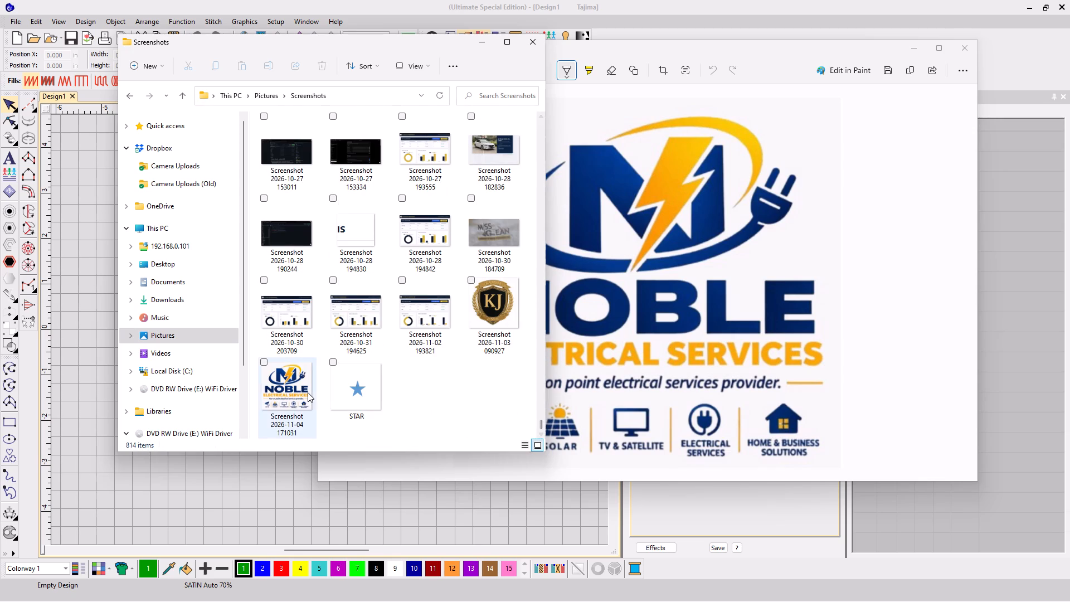
pyautogui.moveTo(306, 392); pyautogui.dragTo(92, 293)
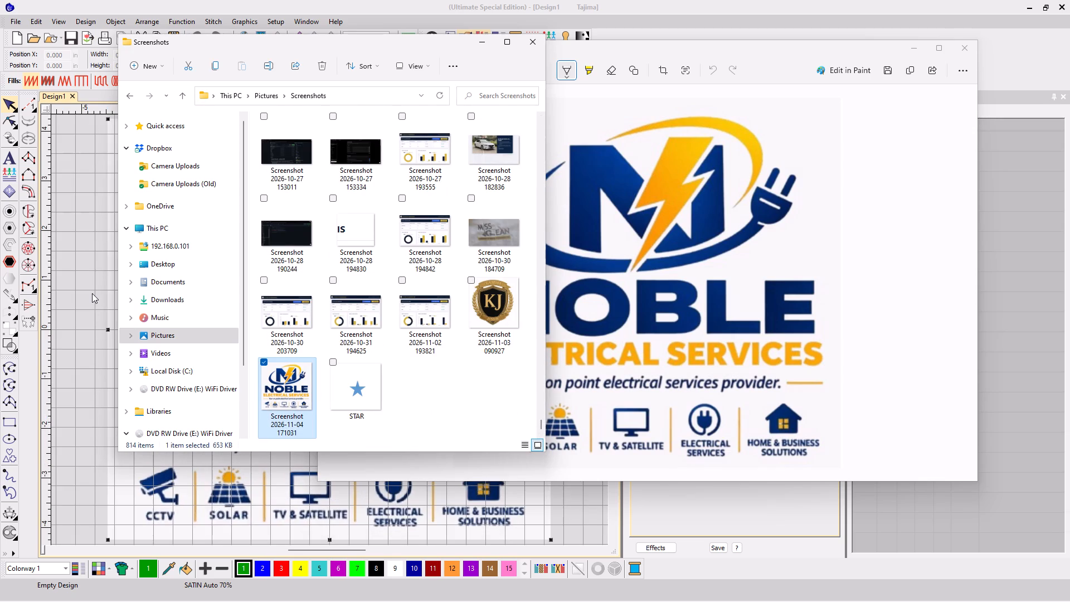
pyautogui.click(87, 293)
pyautogui.scroll(-2, 312, 269)
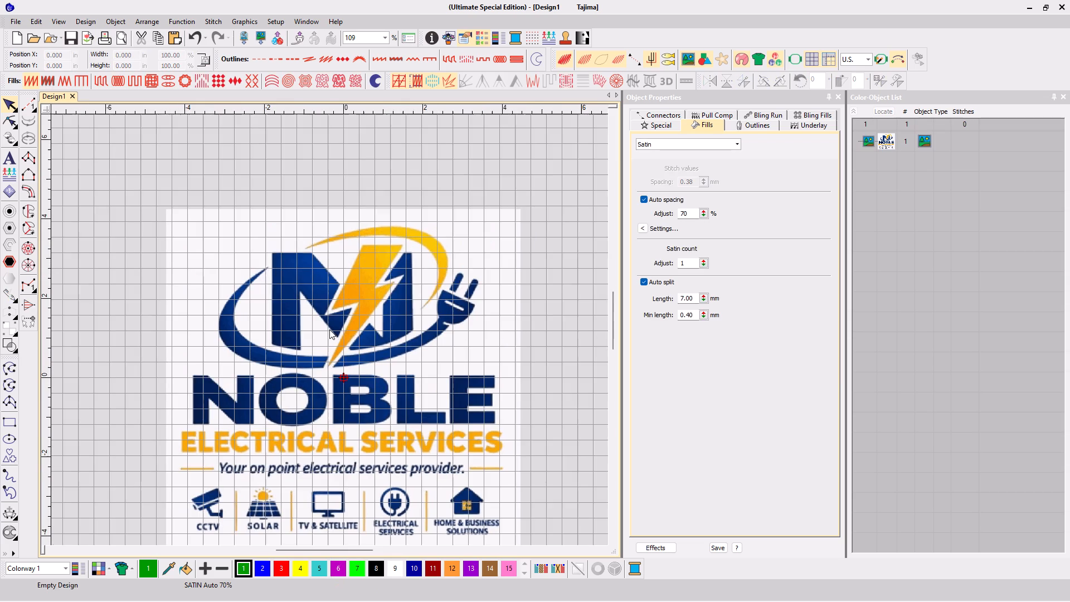
# Switch to Everything, search the files for "sky" and open the UNIVERSAL SKYLIGHT.EMB design in Wilcom EmbroideryStudio.
pyautogui.scroll(-1, 342, 383)
pyautogui.scroll(1, 337, 363)
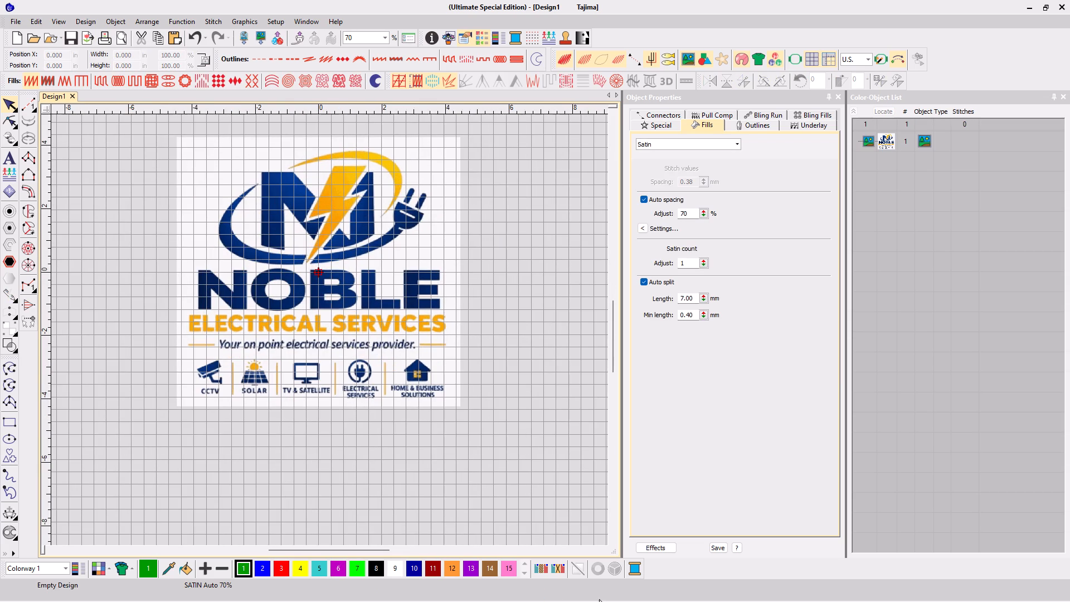
pyautogui.click(719, 590)
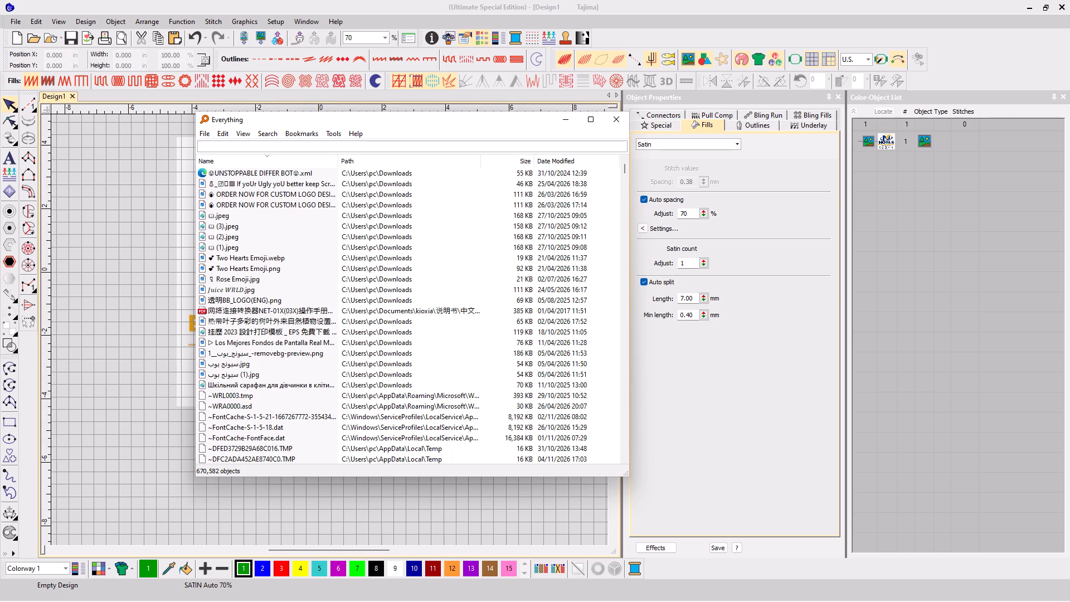
pyautogui.write('sky')
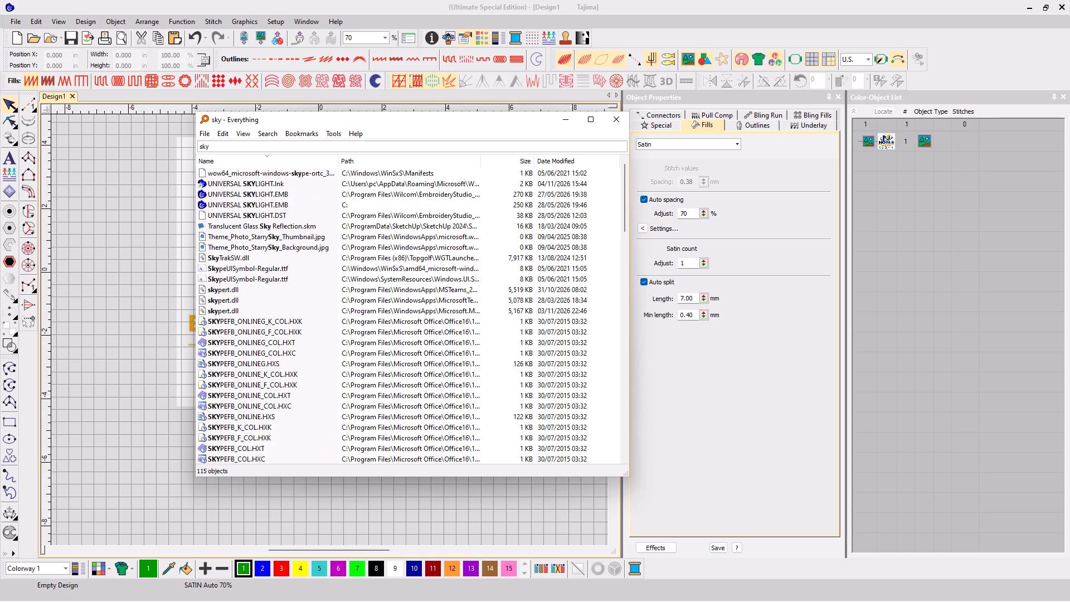
pyautogui.doubleClick(242, 192)
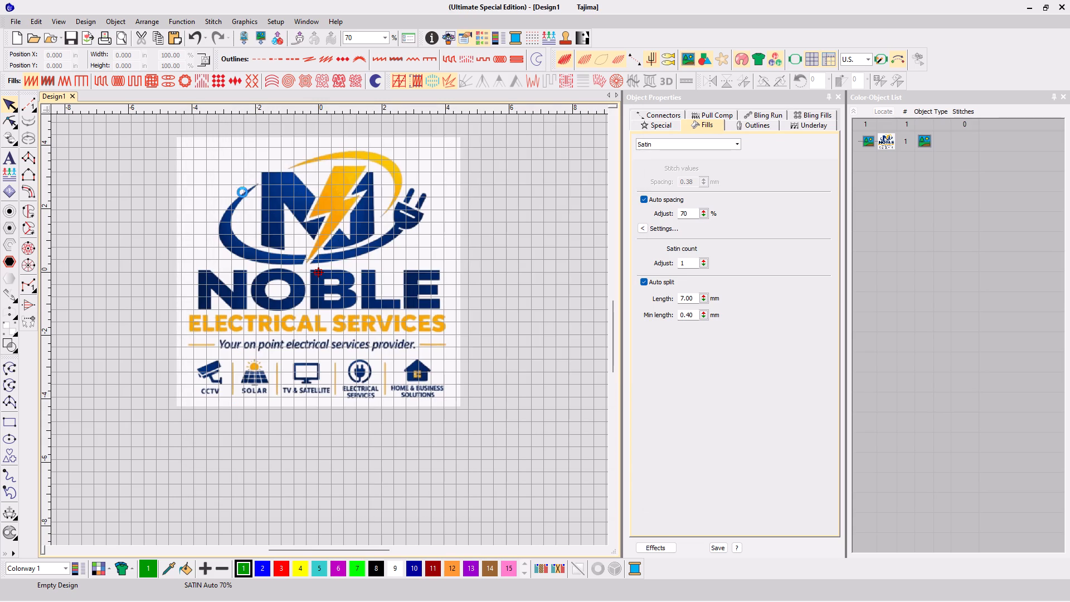
pyautogui.scroll(-1, 567, 235)
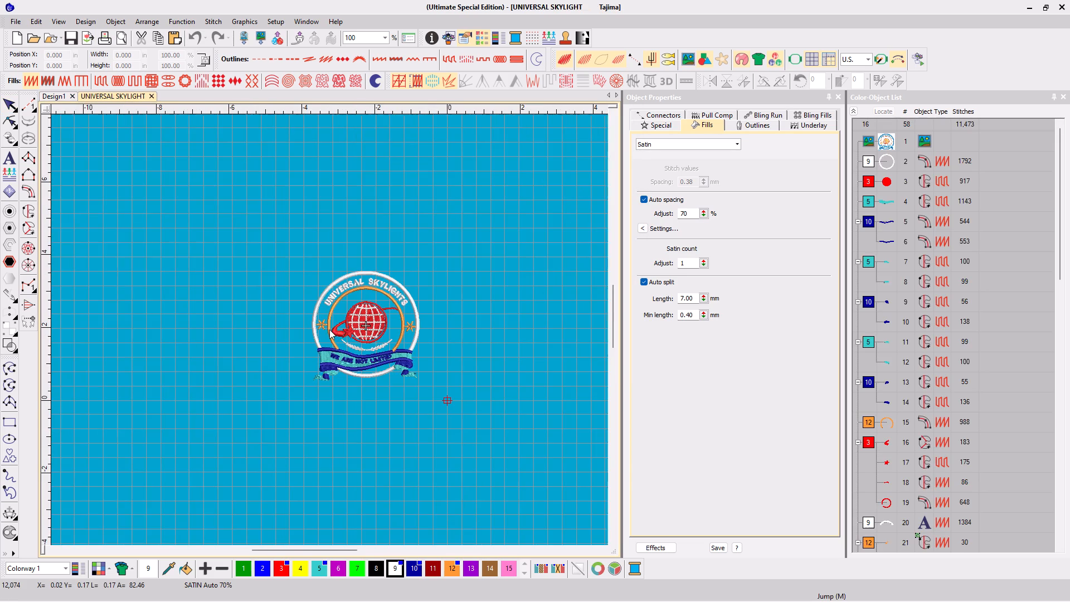
pyautogui.scroll(4, 356, 329)
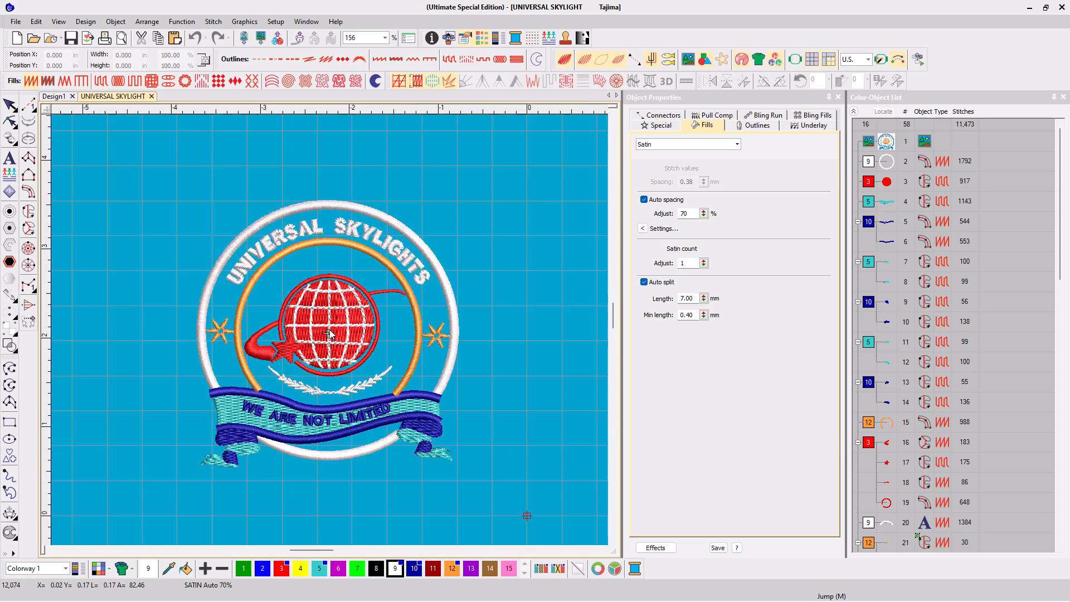
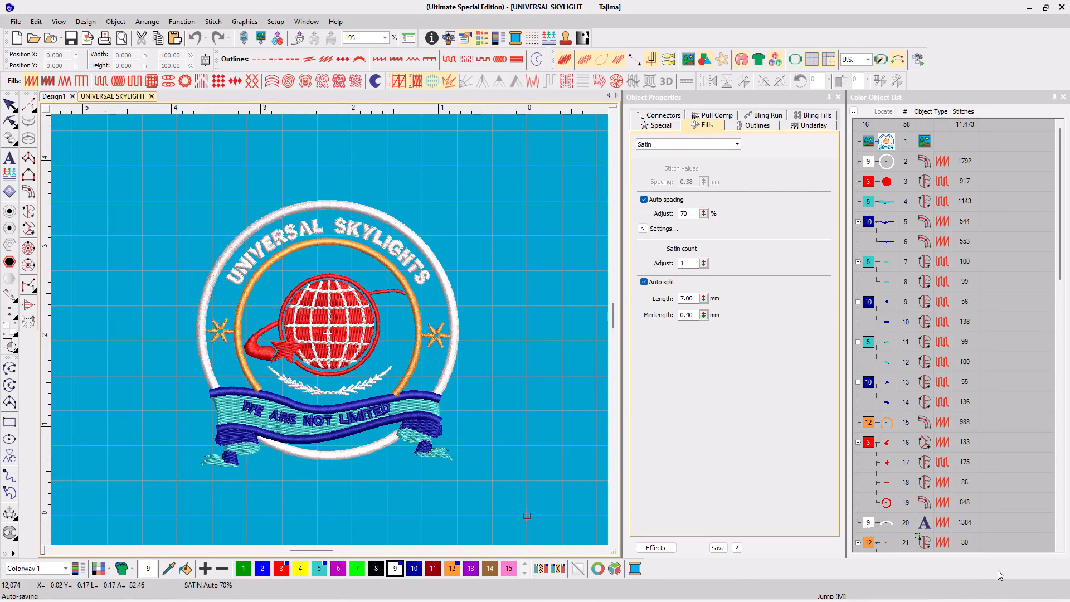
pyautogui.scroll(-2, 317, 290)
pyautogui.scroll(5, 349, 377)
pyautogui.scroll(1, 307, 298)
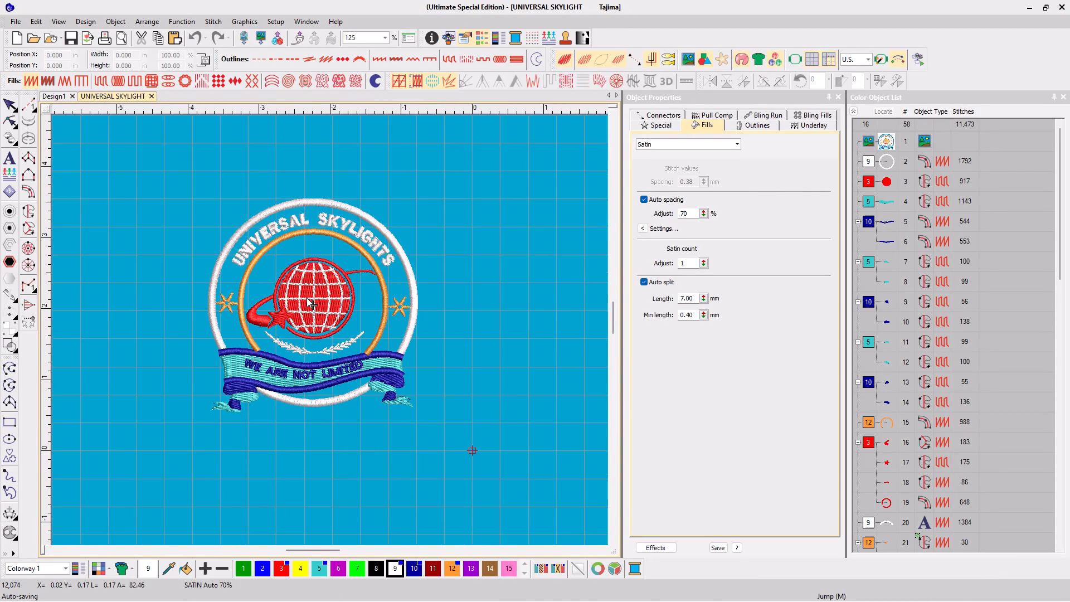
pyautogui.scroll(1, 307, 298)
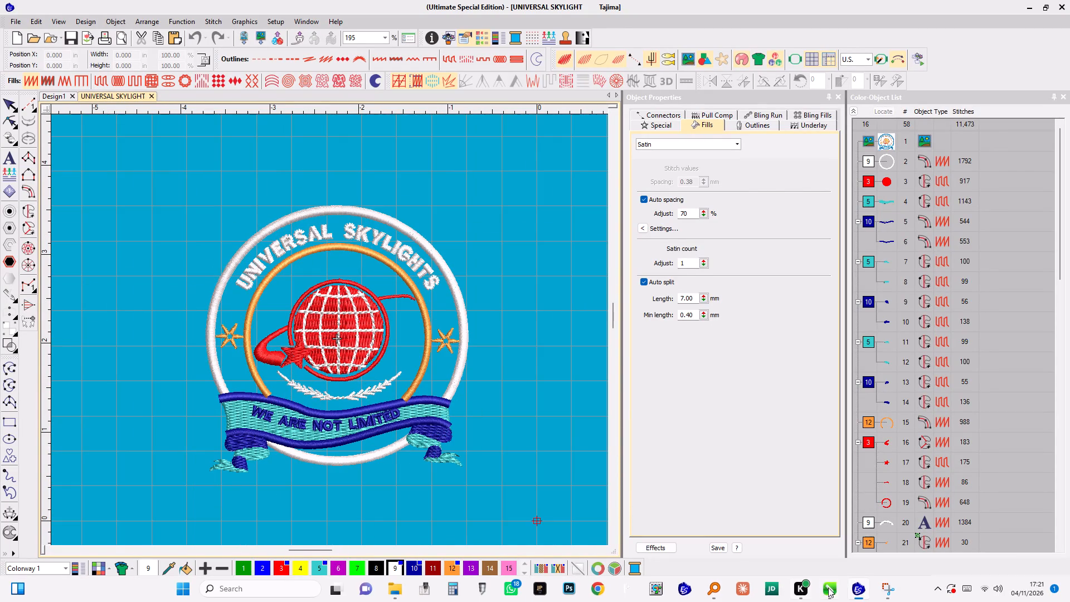
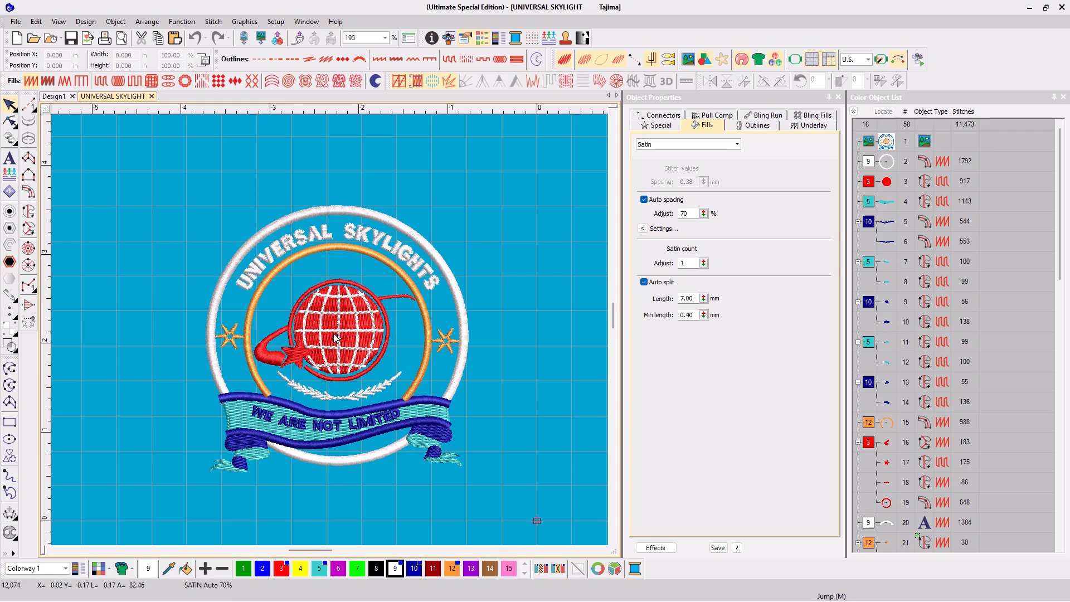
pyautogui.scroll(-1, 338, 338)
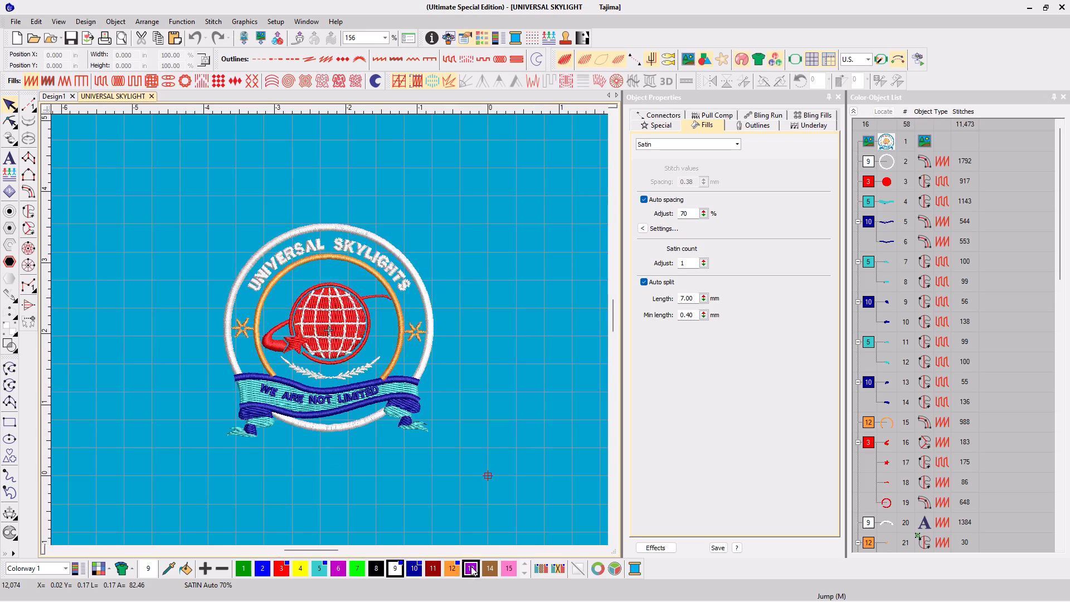